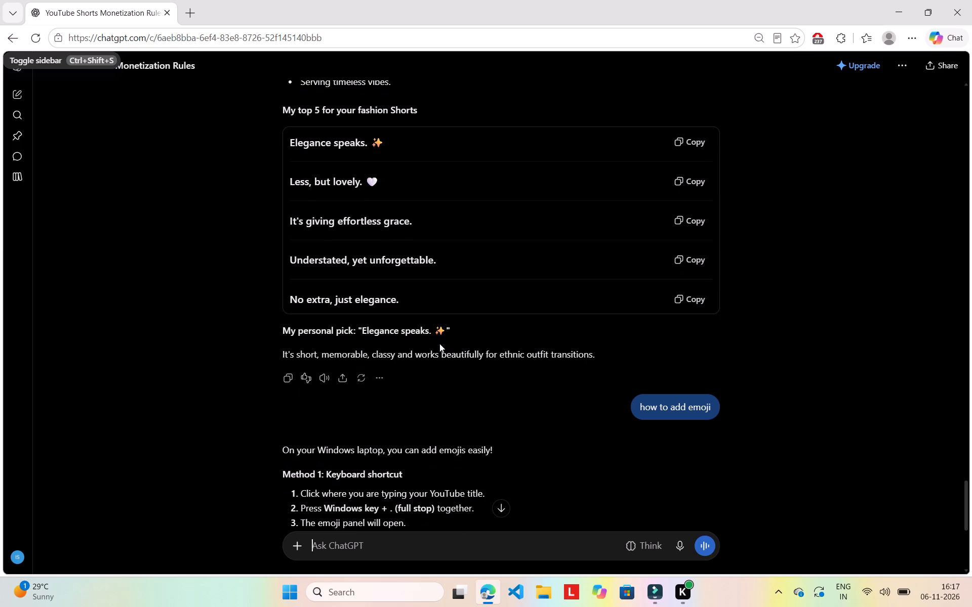
scroll(439, 343, up, 5)
scroll(439, 343, down, 3)
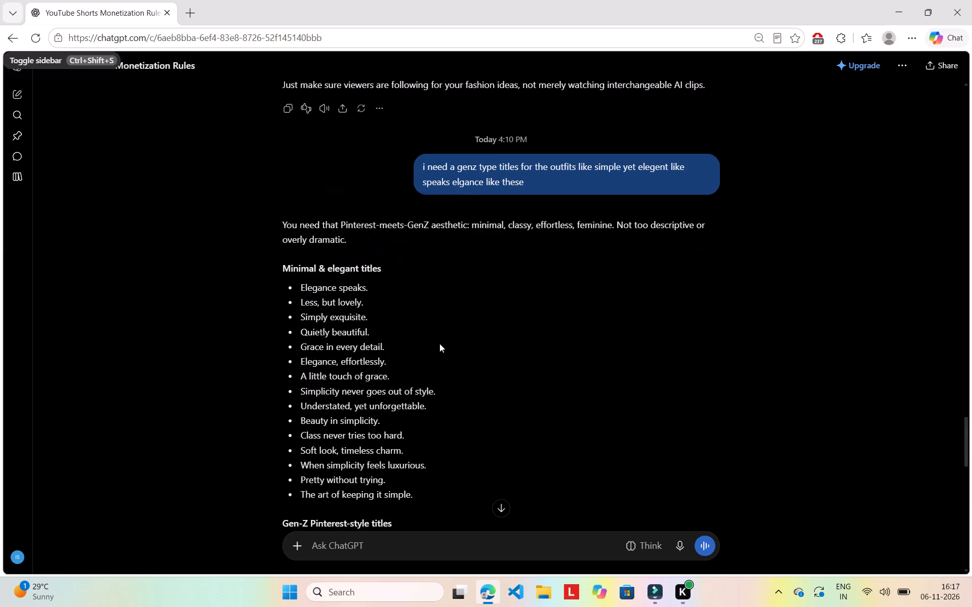
scroll(439, 343, down, 5)
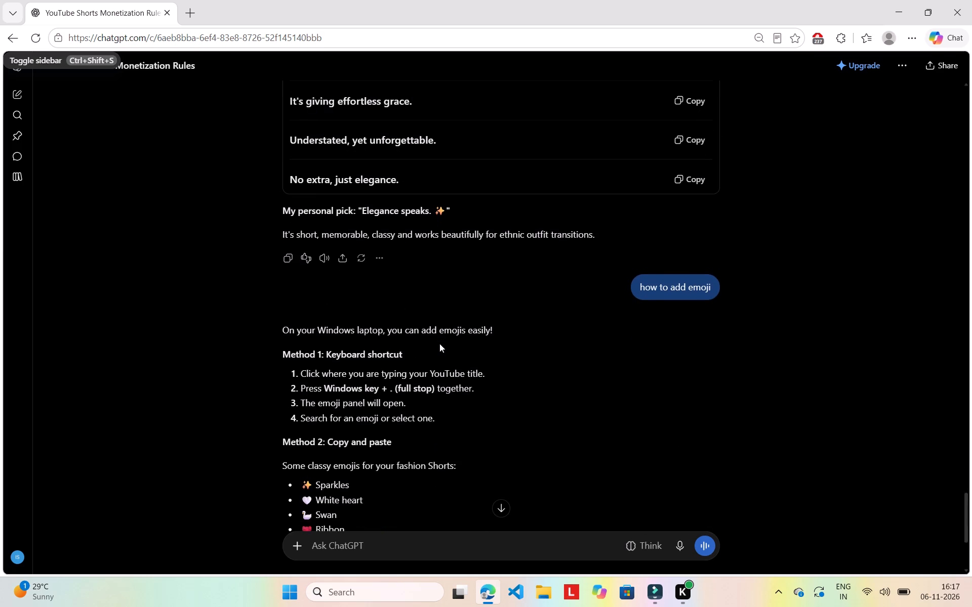
scroll(439, 343, down, 2)
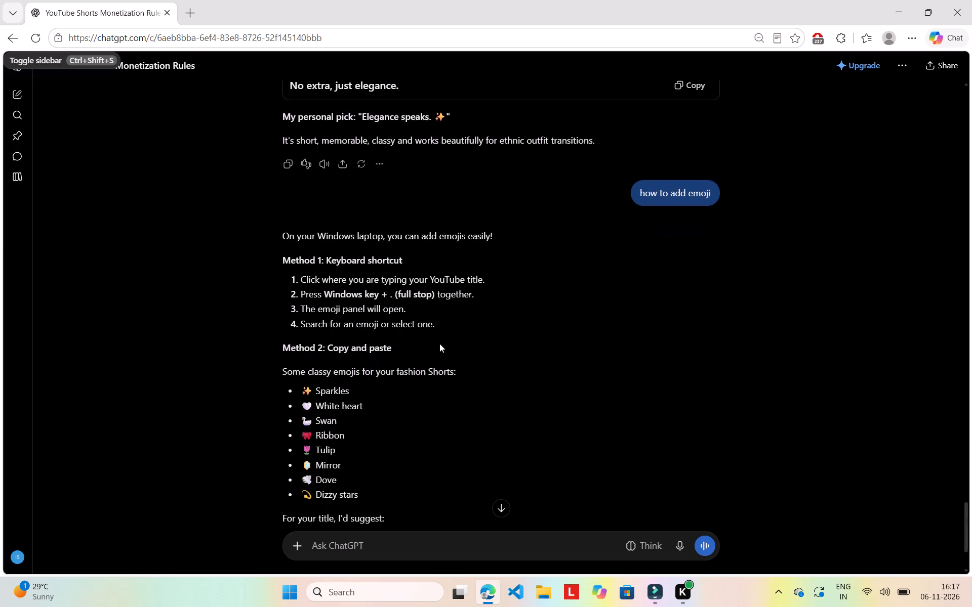
scroll(439, 343, down, 2)
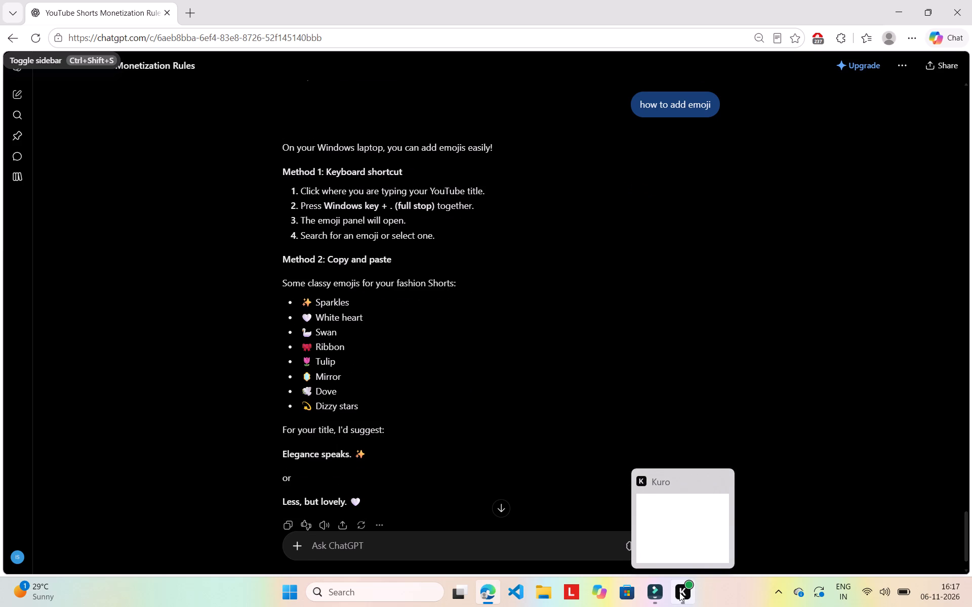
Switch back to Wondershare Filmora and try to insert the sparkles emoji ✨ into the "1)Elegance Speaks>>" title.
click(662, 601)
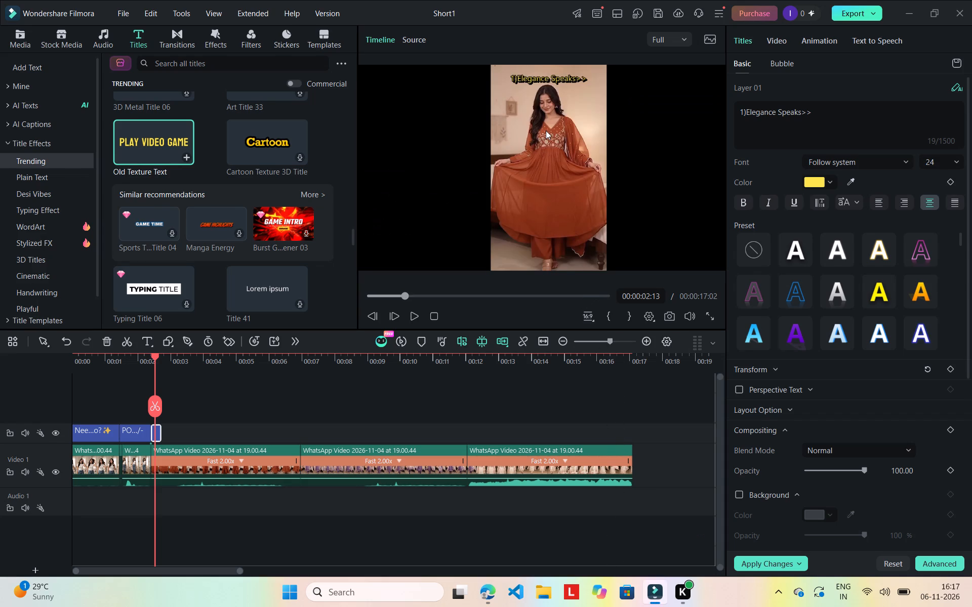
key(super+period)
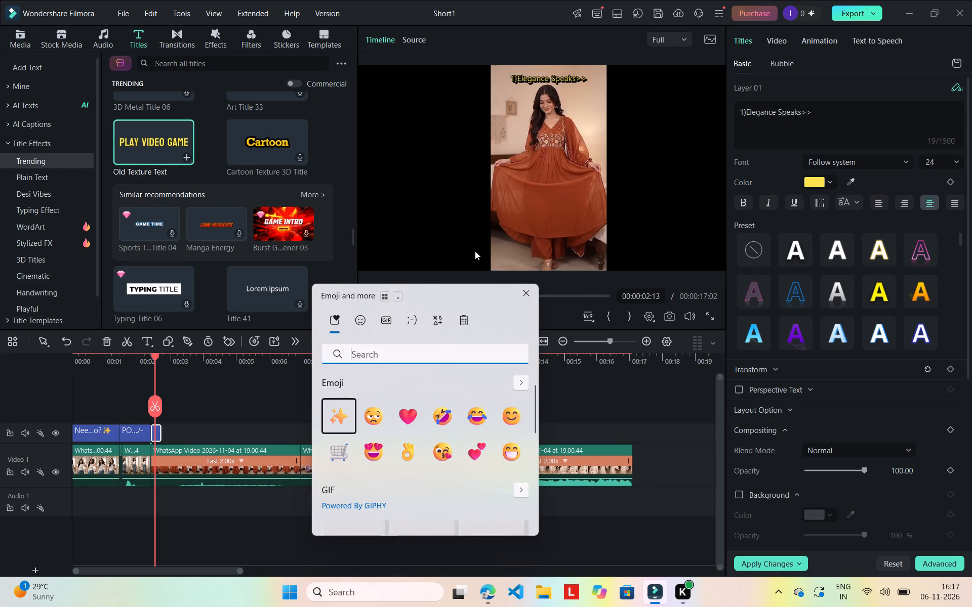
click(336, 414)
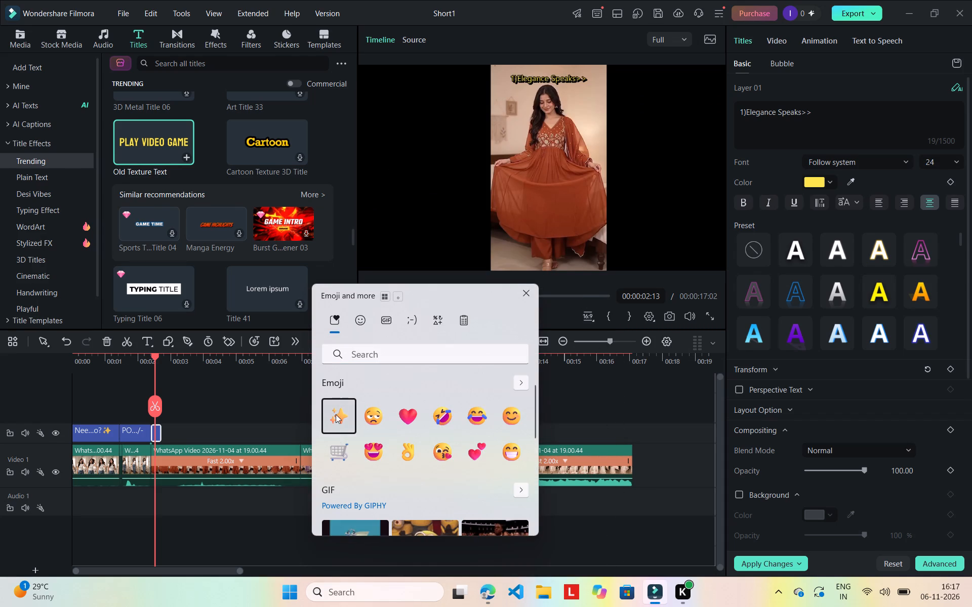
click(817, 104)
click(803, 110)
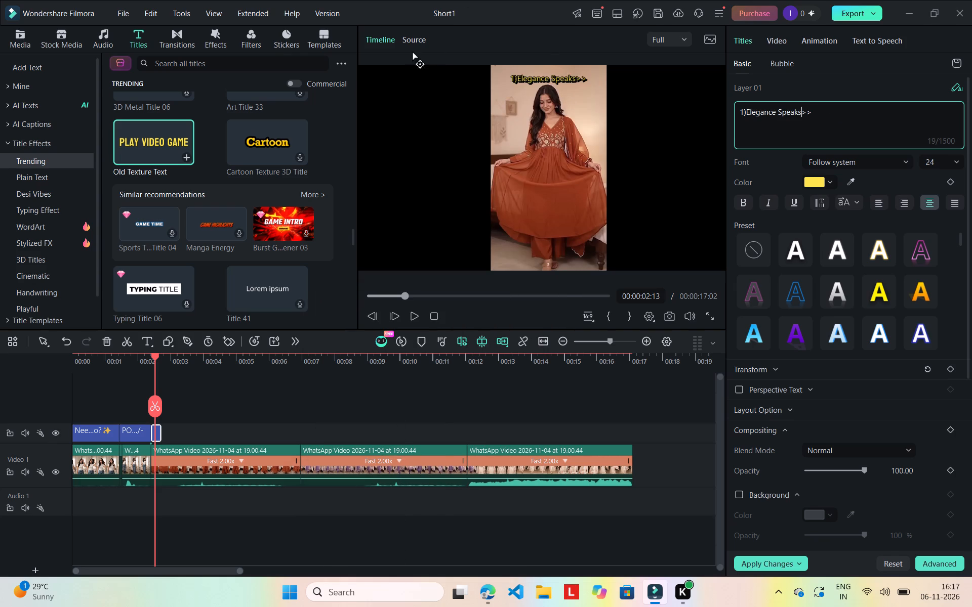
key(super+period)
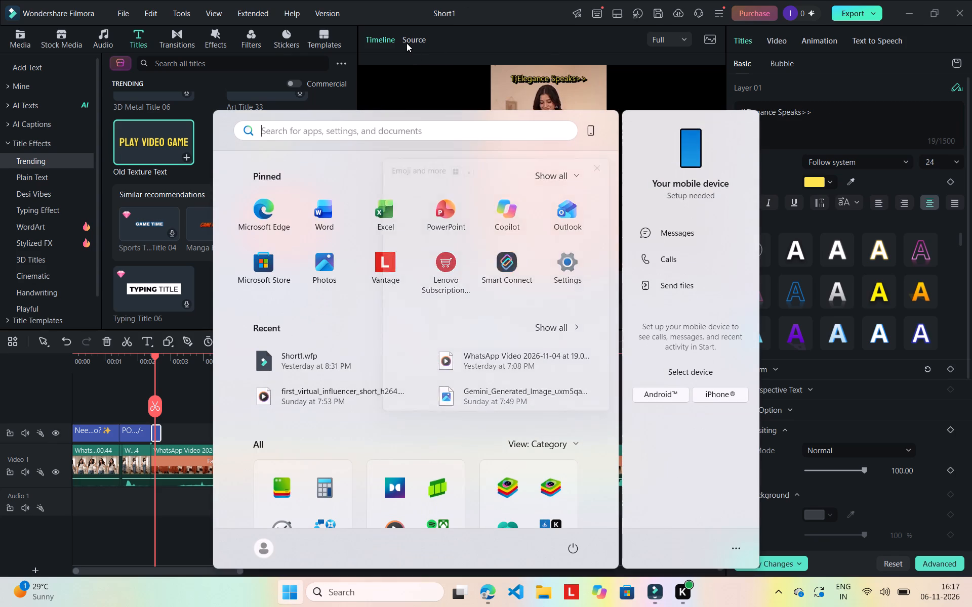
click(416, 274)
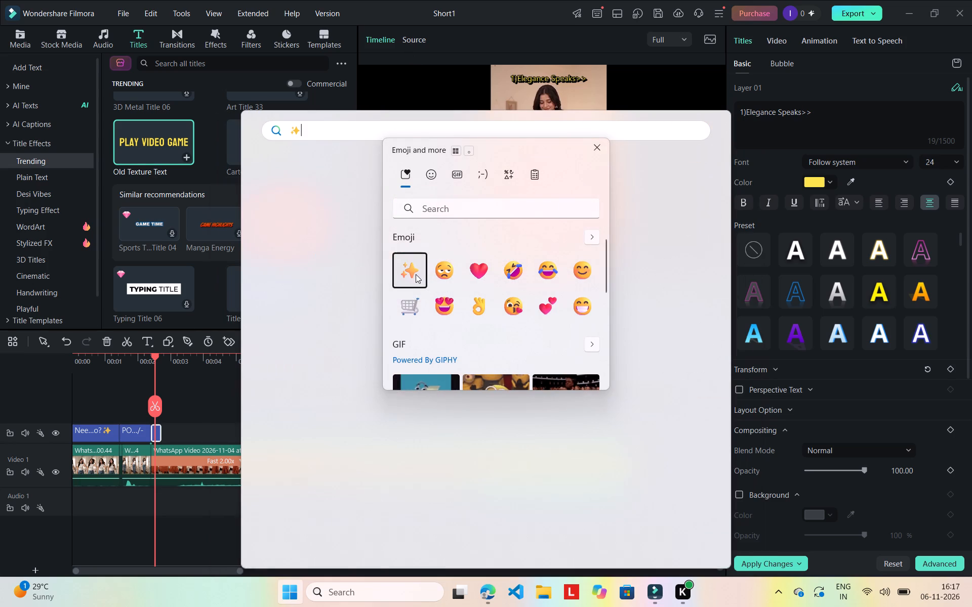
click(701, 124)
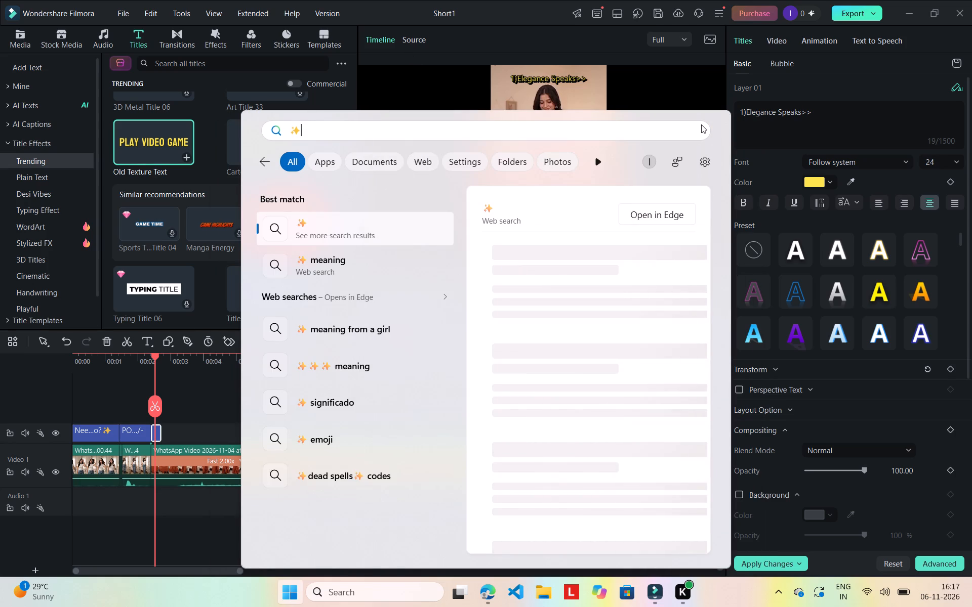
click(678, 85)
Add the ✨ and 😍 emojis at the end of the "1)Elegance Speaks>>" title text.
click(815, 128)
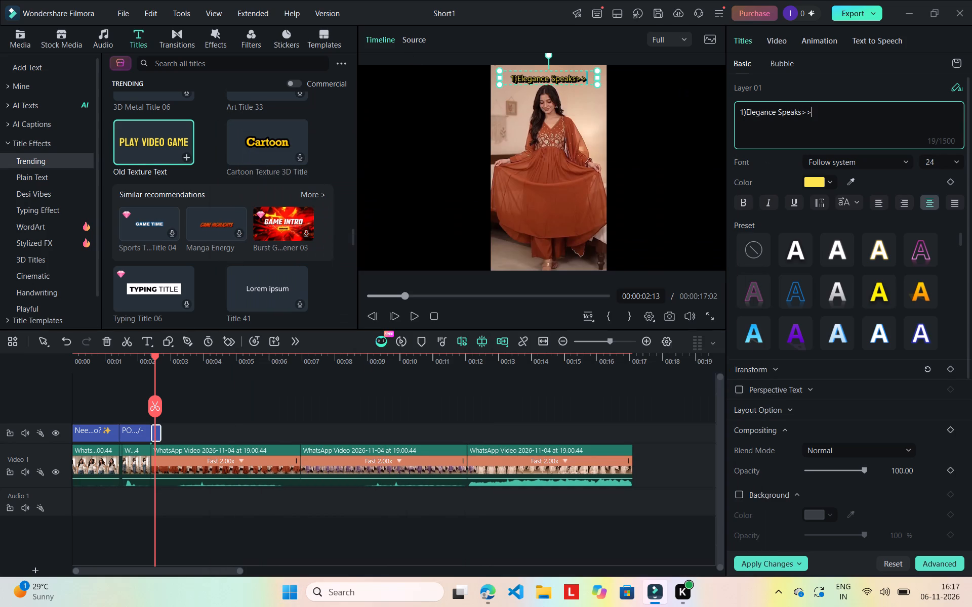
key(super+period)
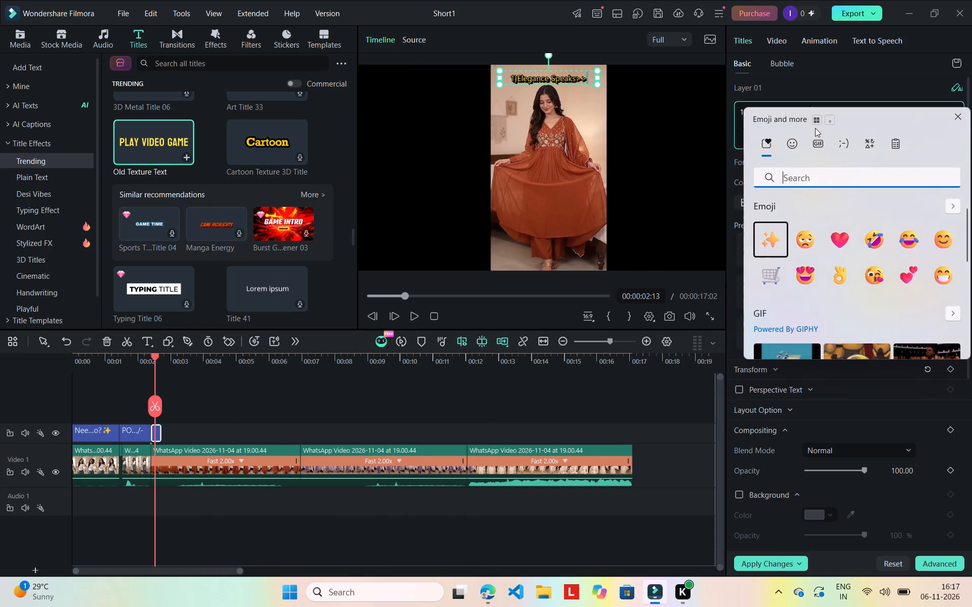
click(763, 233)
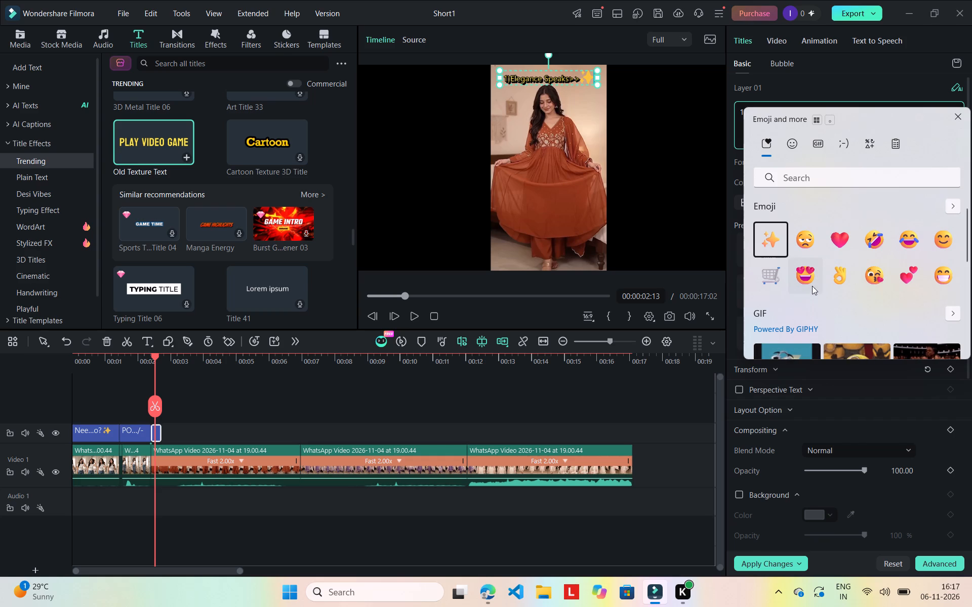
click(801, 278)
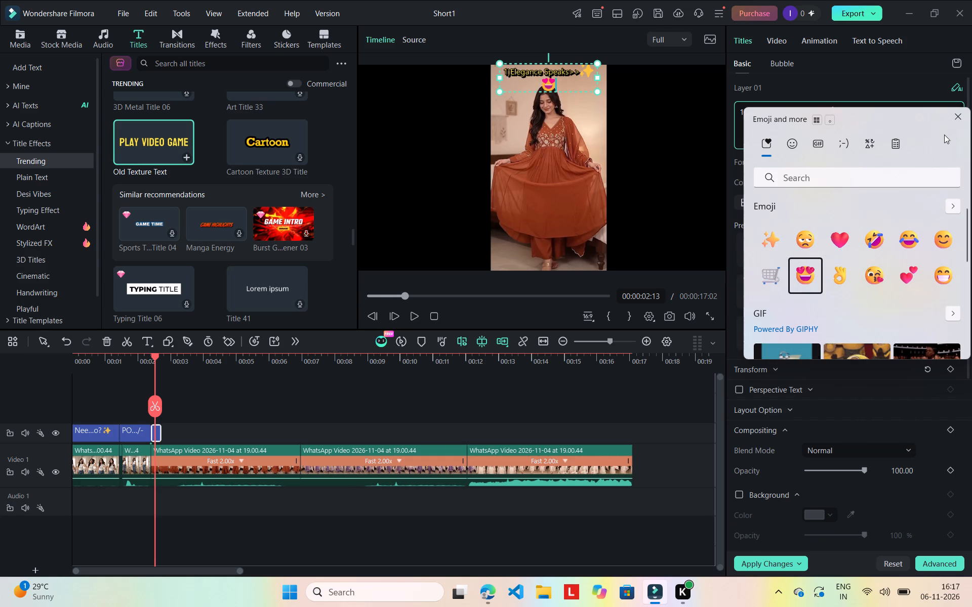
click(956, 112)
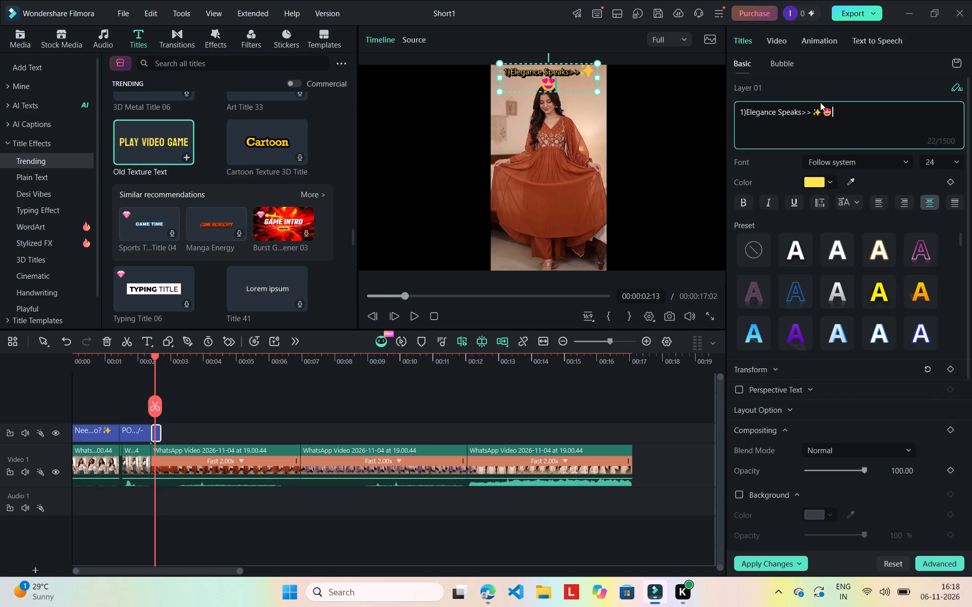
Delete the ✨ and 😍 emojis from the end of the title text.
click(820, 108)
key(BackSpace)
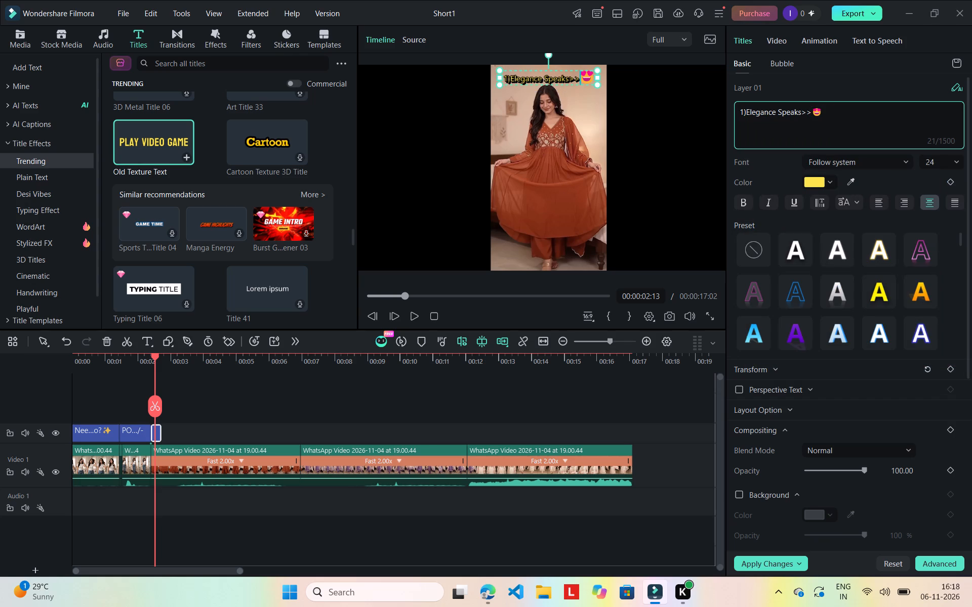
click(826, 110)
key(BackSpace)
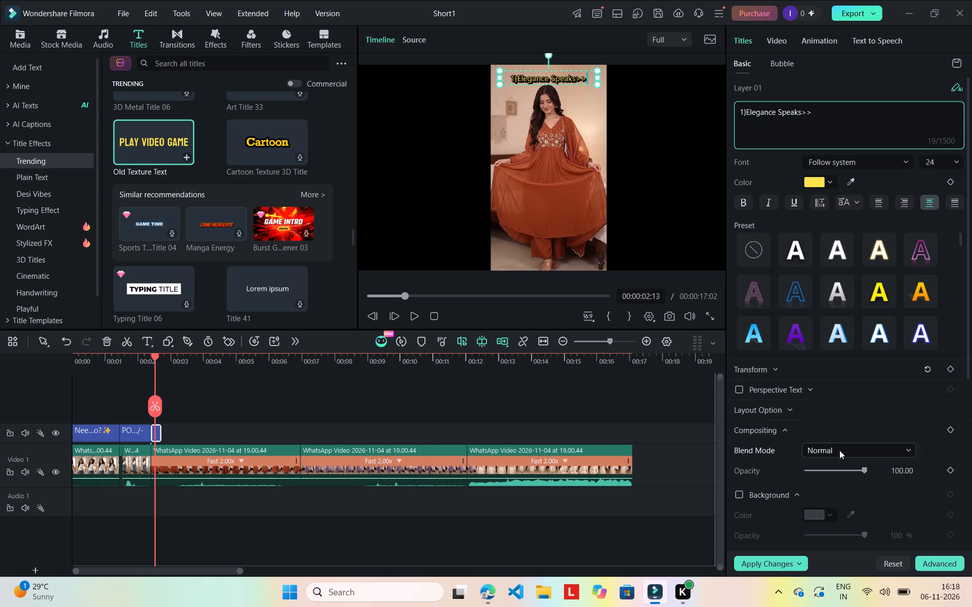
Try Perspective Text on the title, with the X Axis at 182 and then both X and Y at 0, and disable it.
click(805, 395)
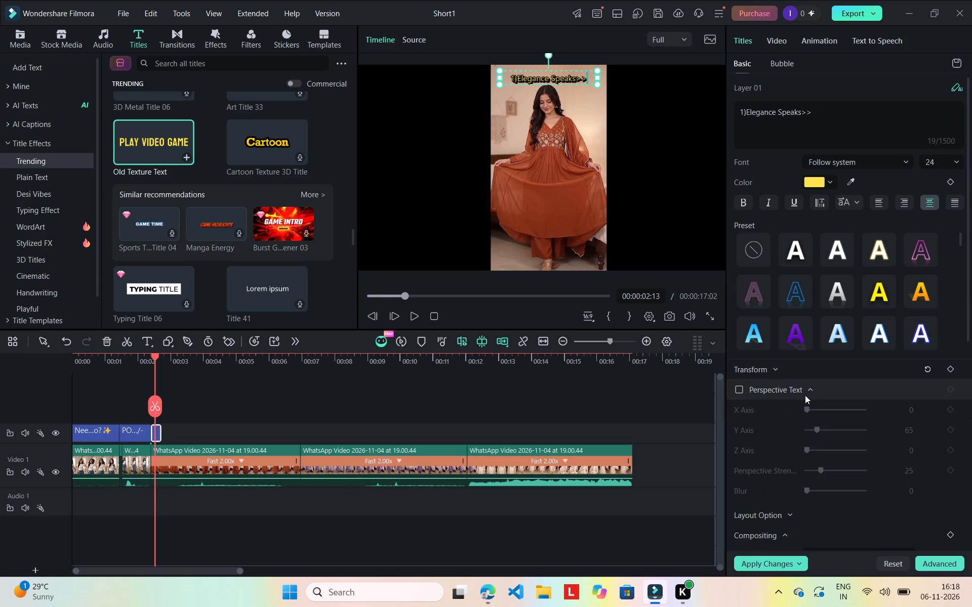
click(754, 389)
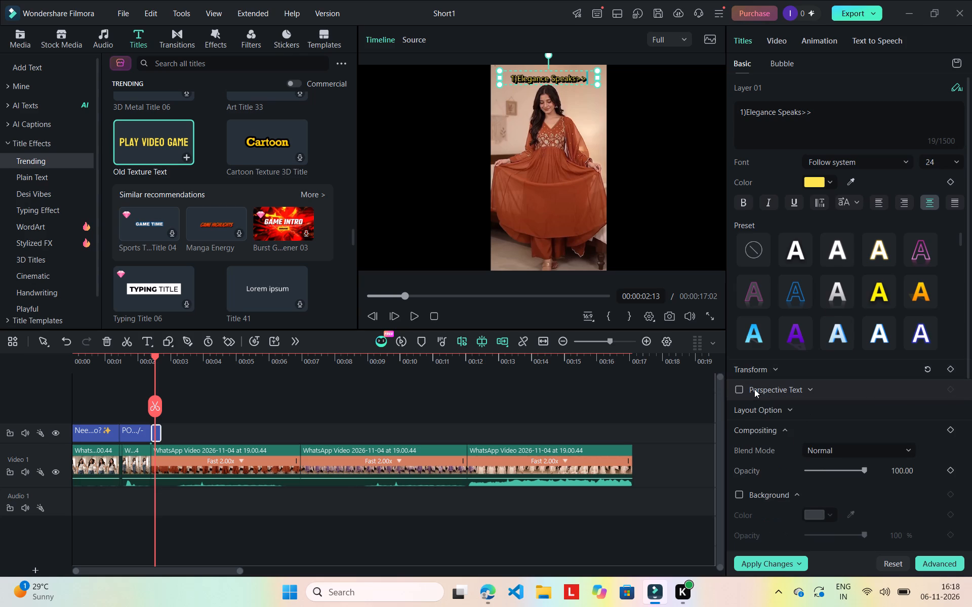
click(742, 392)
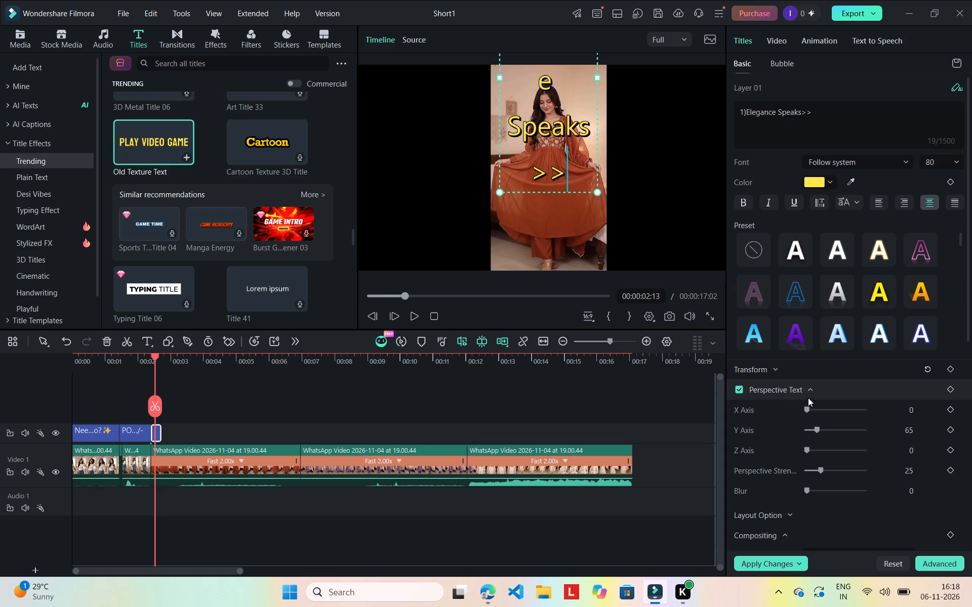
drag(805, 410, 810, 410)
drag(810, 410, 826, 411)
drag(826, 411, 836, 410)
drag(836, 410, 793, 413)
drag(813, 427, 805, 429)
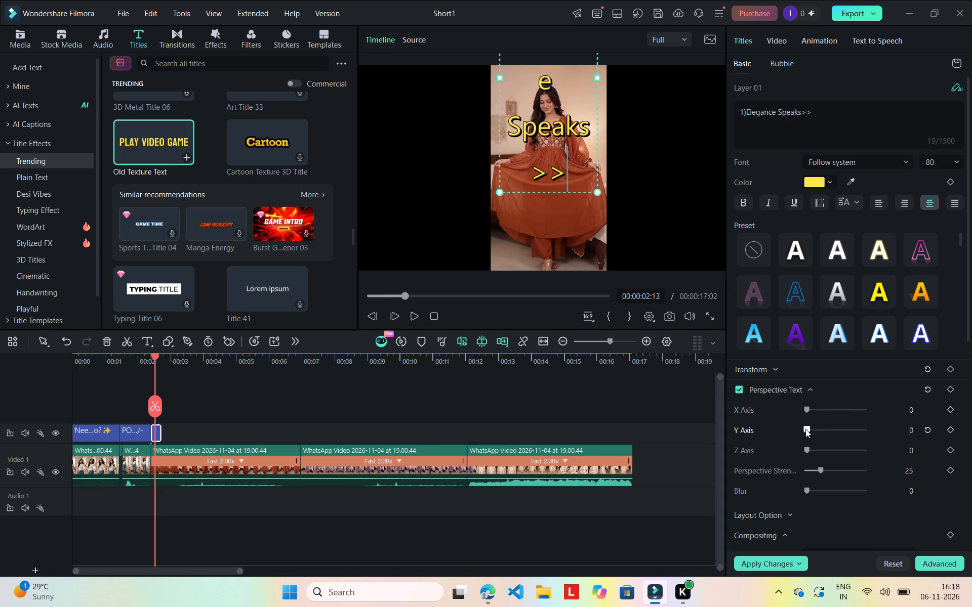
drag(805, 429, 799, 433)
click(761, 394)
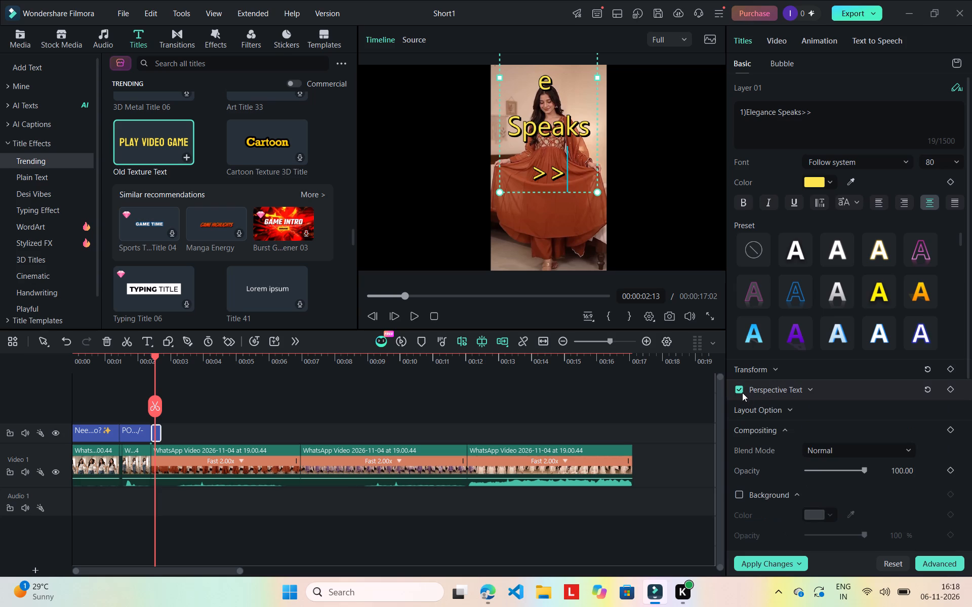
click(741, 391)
Clear all of the "1)Elegance Speaks>>" text from the title at 00:00:02:13.
click(812, 114)
click(577, 172)
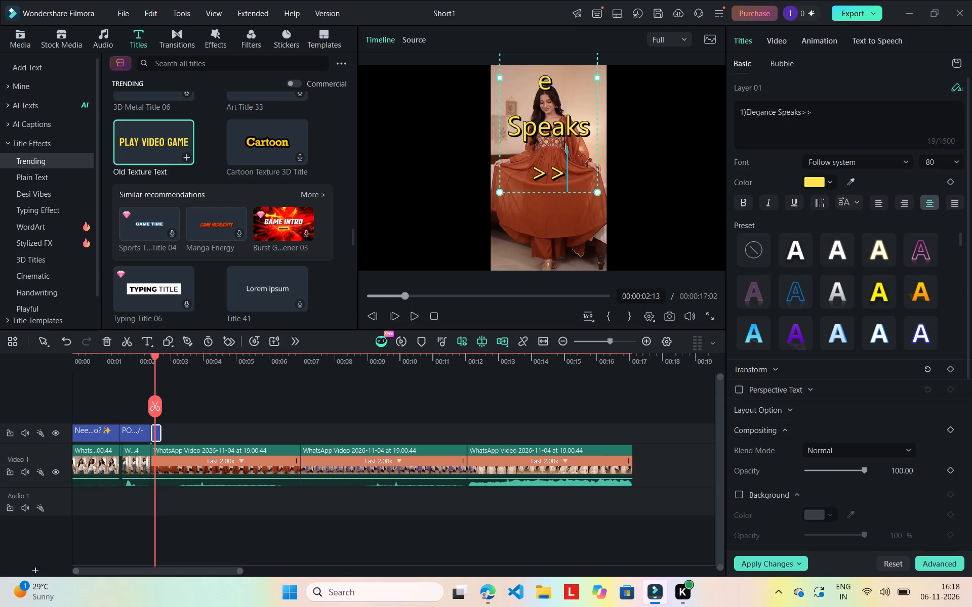
triple_click(577, 172)
click(577, 172)
click(577, 172)
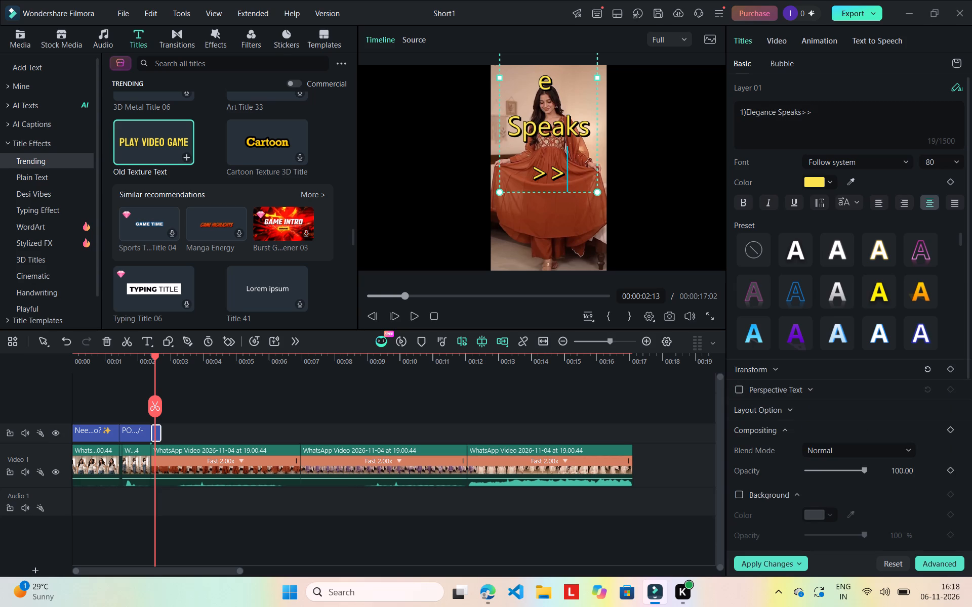
double_click(577, 172)
click(577, 172)
key(BackSpace)
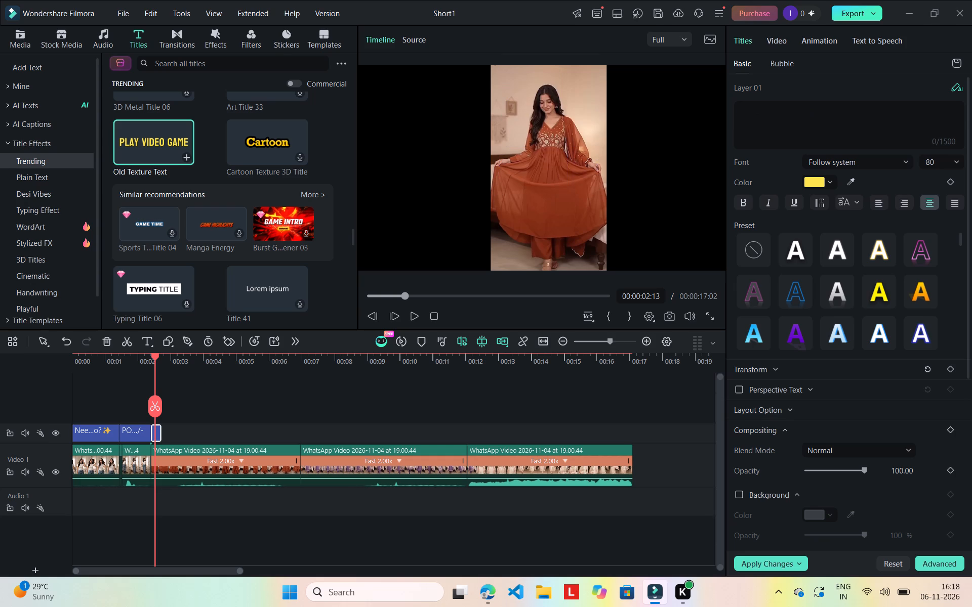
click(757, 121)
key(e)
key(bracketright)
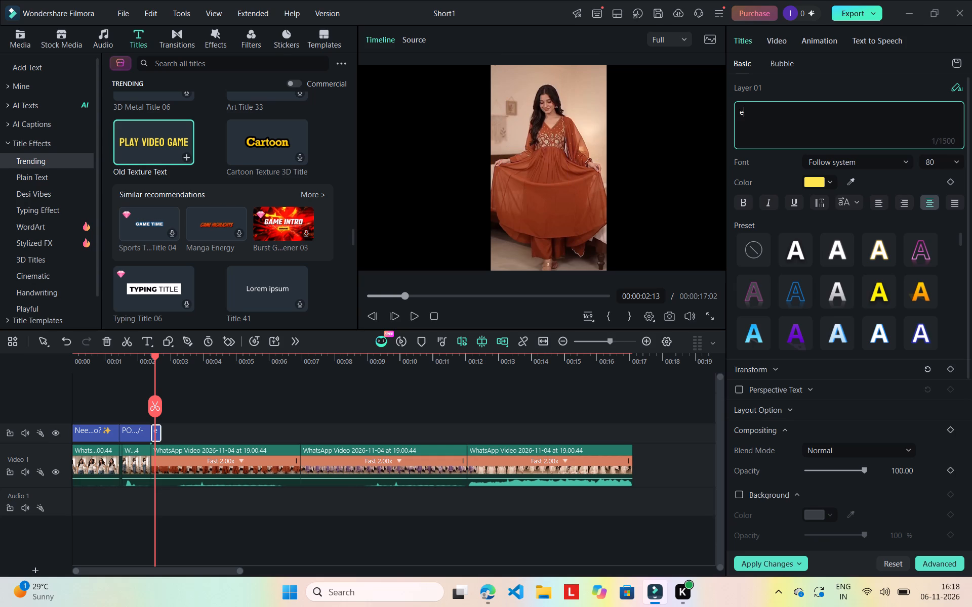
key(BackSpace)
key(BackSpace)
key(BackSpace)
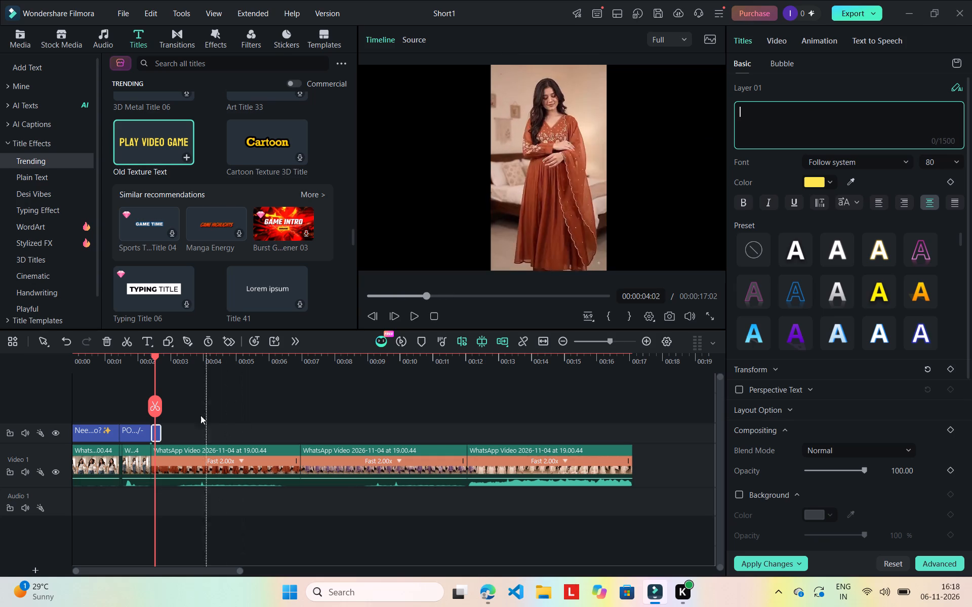
Move the "POV:Outfits under 999/-" title slightly earlier onto its own track below the other titles.
click(159, 428)
drag(150, 433, 155, 435)
click(155, 435)
drag(143, 441, 140, 431)
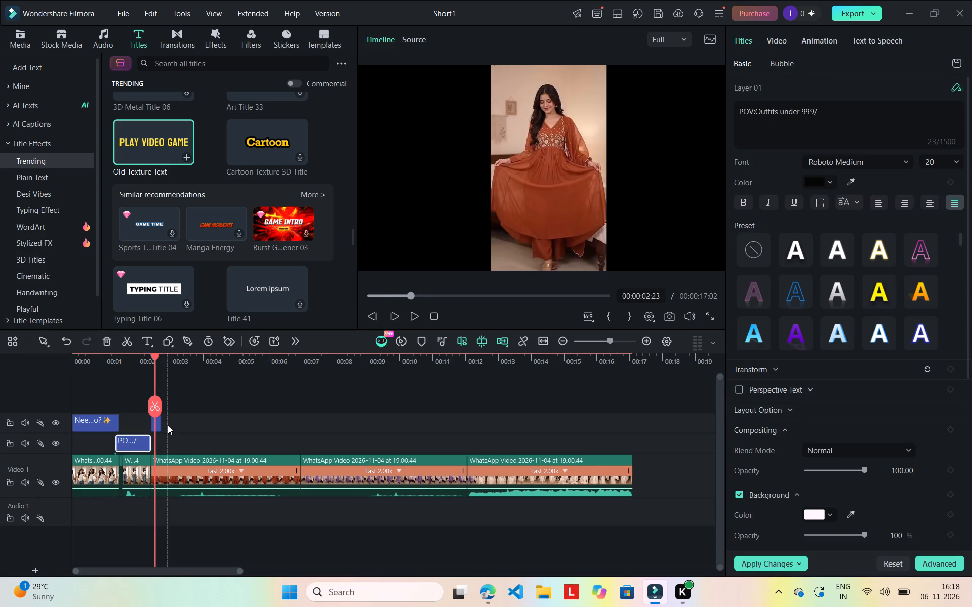
Delete the emptied title clip at 00:00:02:13 from the title track.
drag(168, 425, 158, 422)
click(158, 422)
double_click(158, 422)
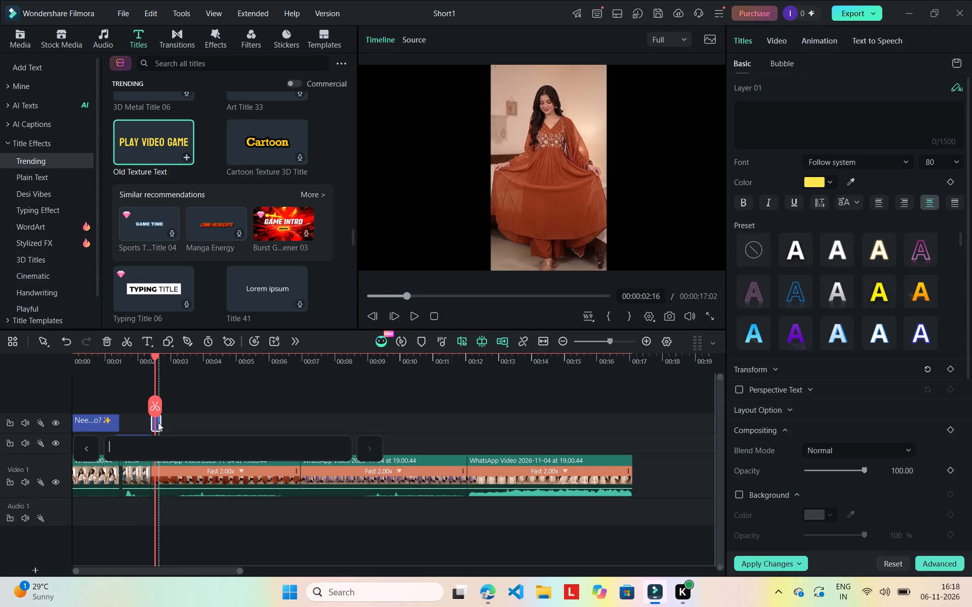
click(51, 421)
click(51, 421)
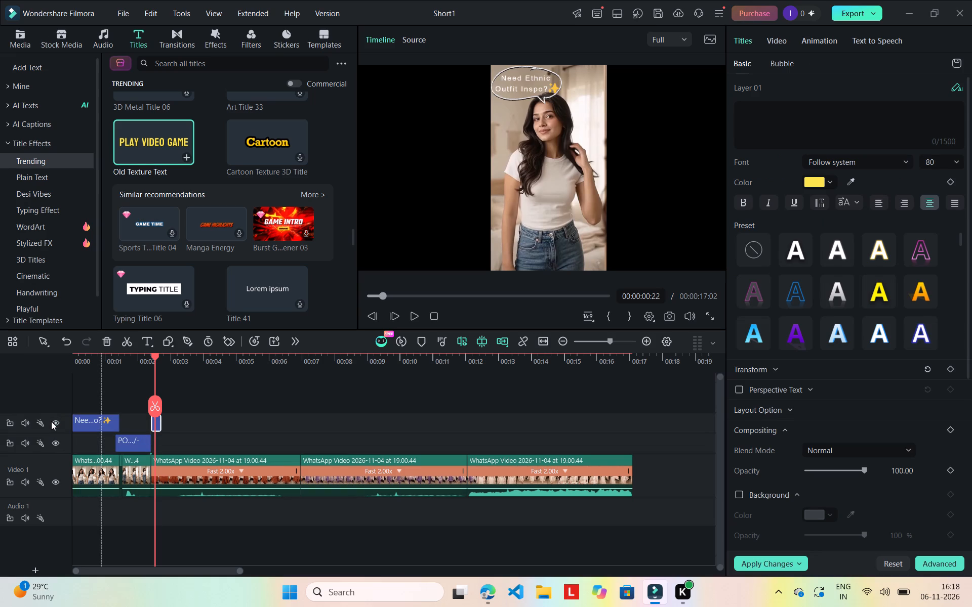
click(51, 421)
click(51, 421)
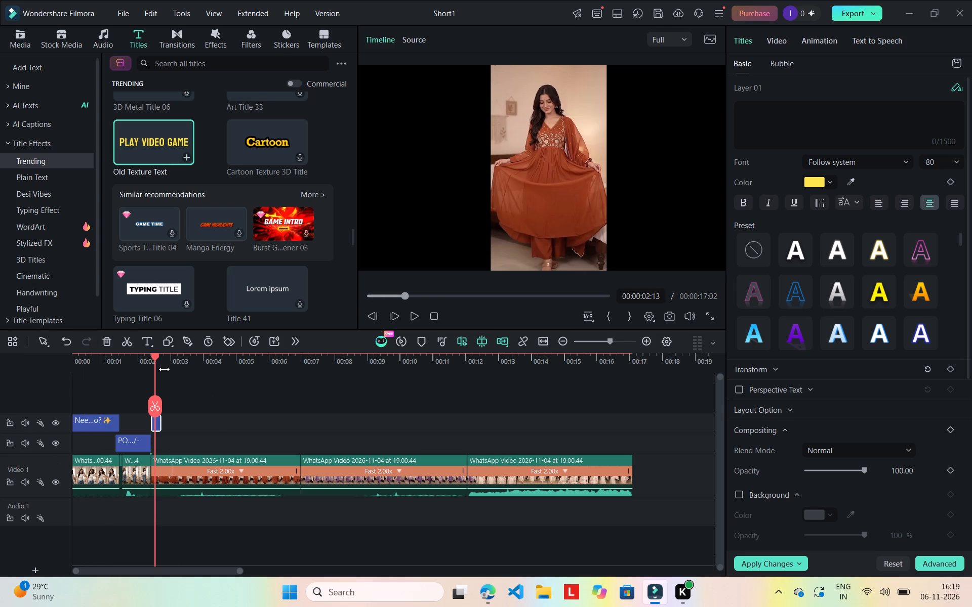
click(159, 421)
click(157, 421)
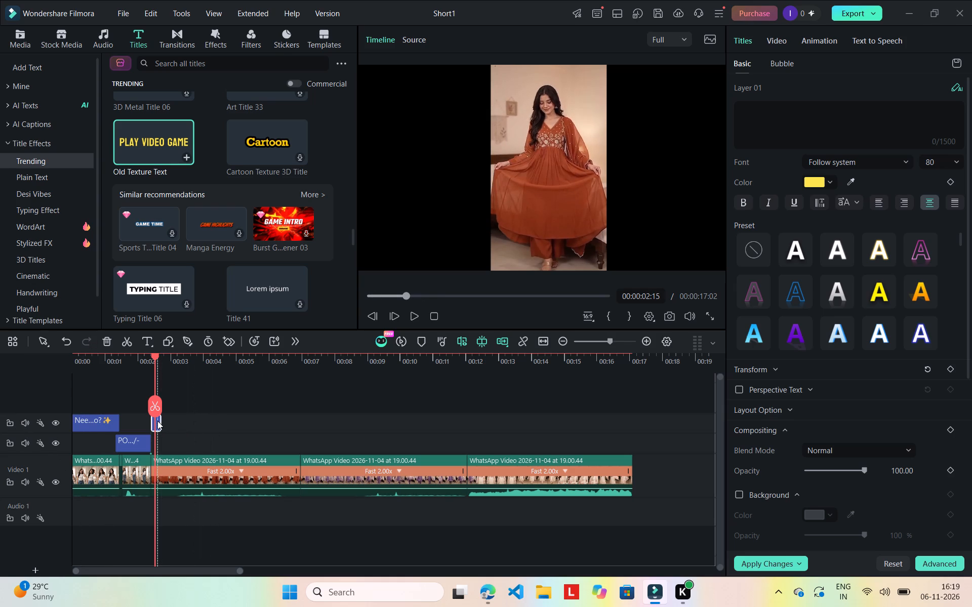
drag(157, 421, 163, 421)
click(157, 421)
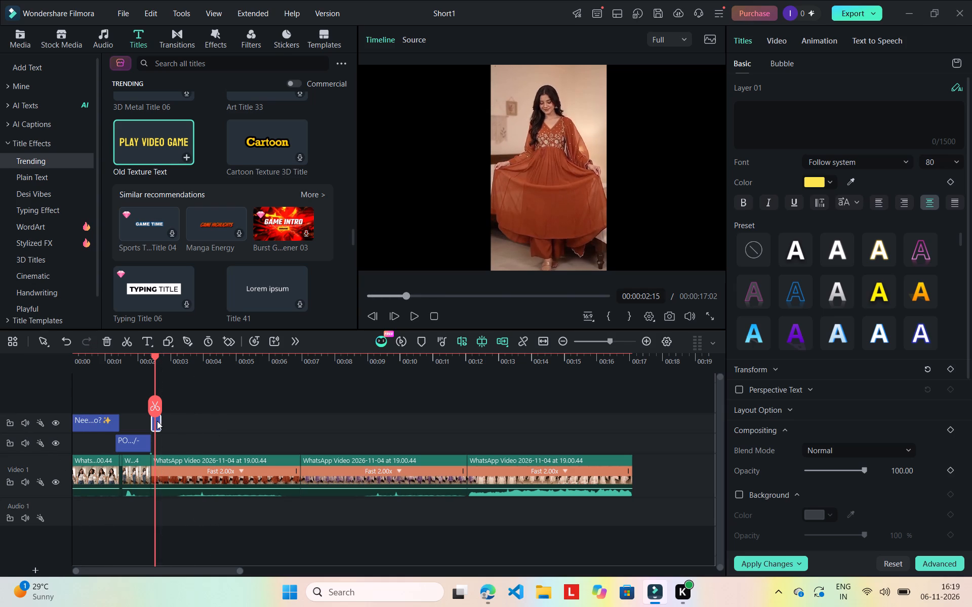
double_click(157, 421)
click(157, 421)
key(Delete)
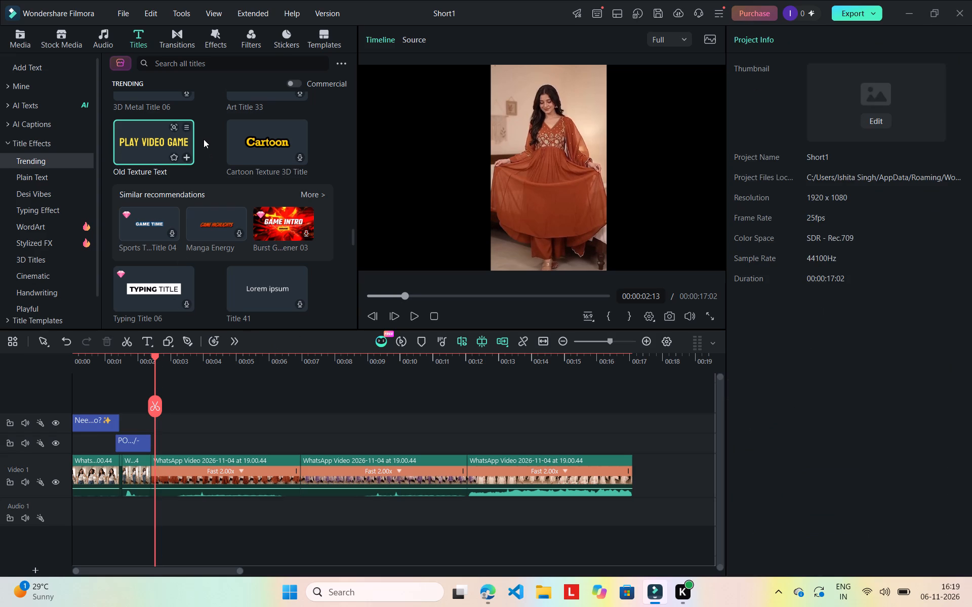
Preview Wave Title 01 and Title 41 among the trending titles, and add Title 41 to the timeline at 00:00:02:13.
scroll(204, 139, down, 1)
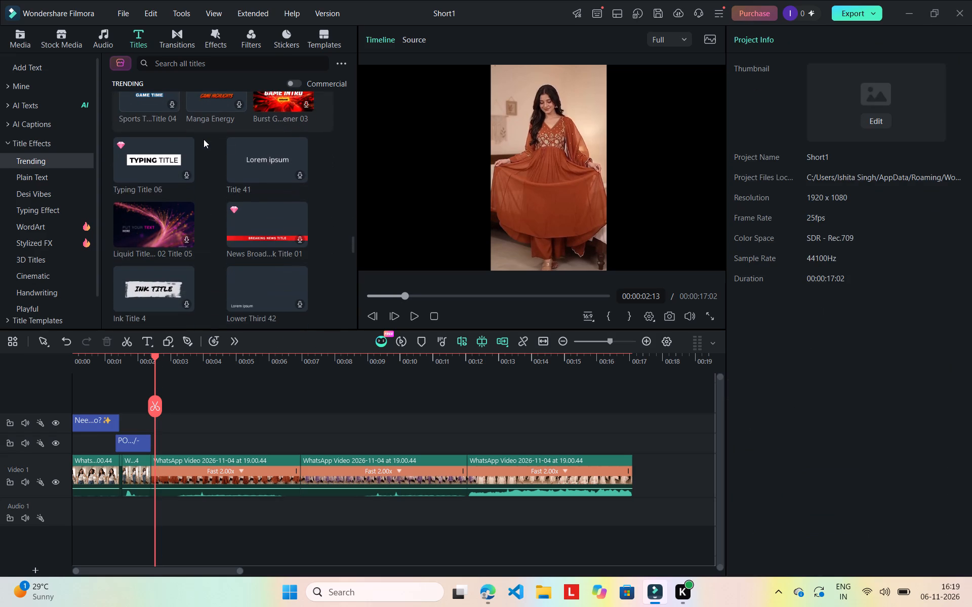
click(266, 161)
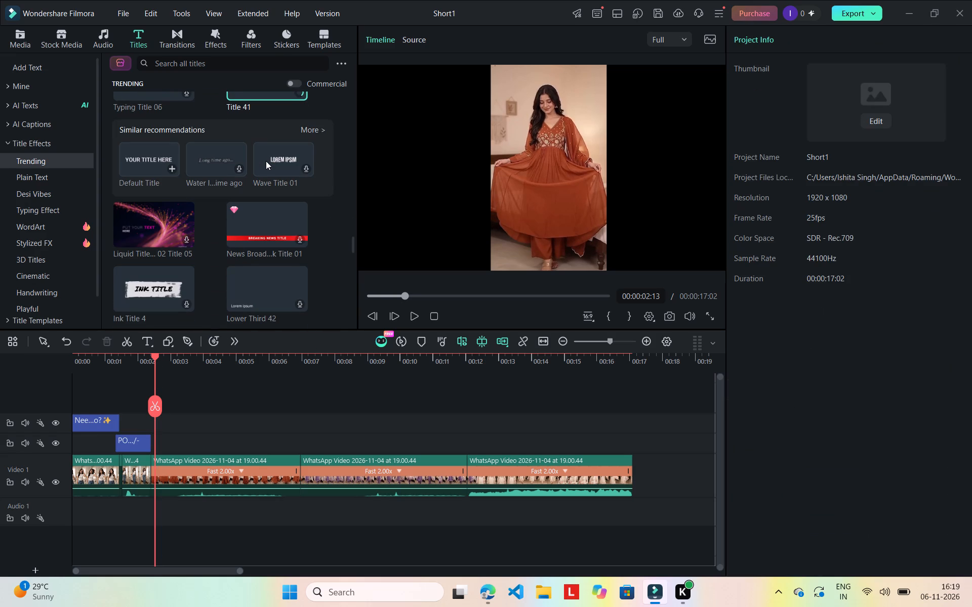
scroll(245, 247, up, 1)
double_click(275, 158)
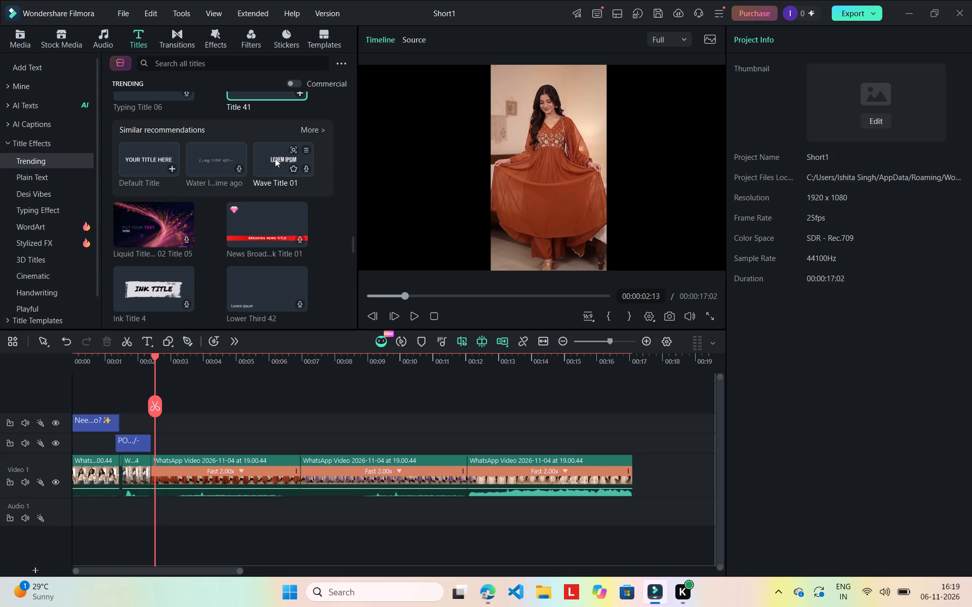
double_click(275, 158)
scroll(275, 158, up, 1)
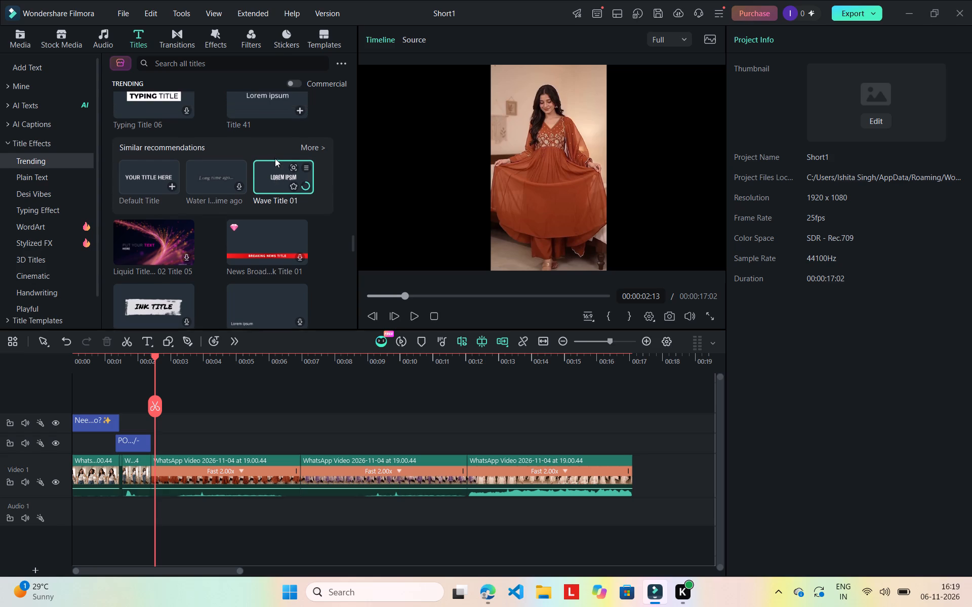
scroll(275, 158, up, 1)
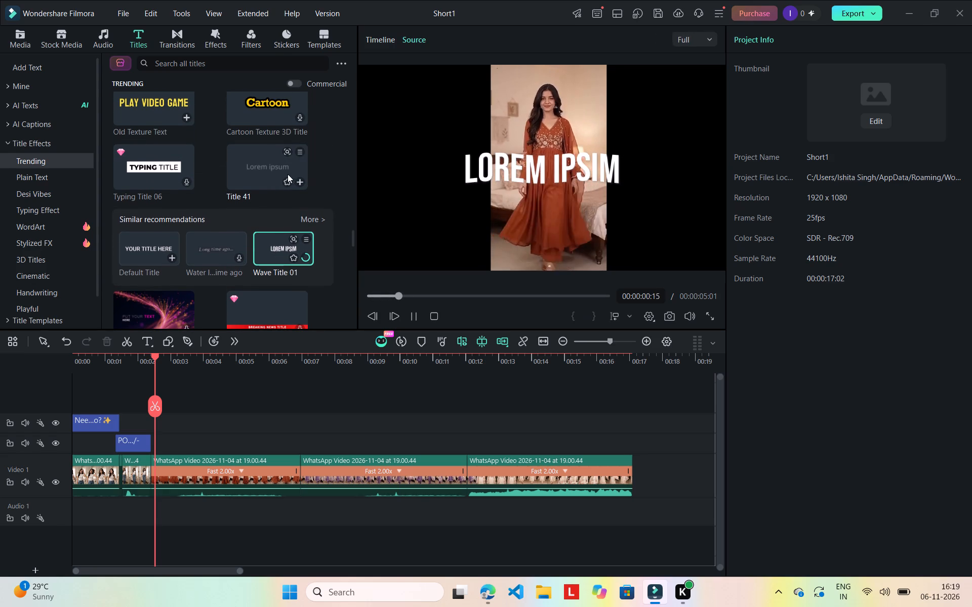
click(284, 175)
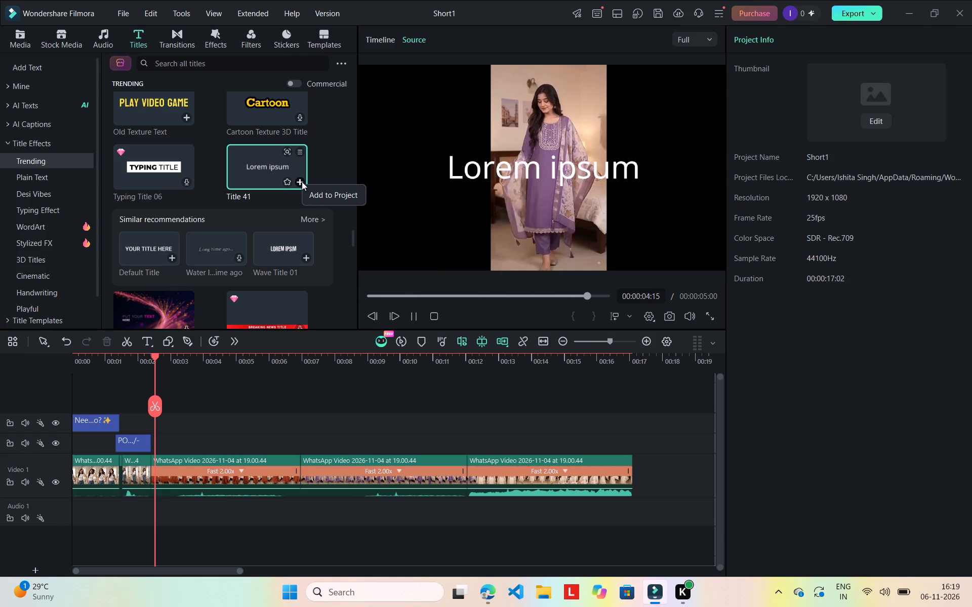
click(302, 182)
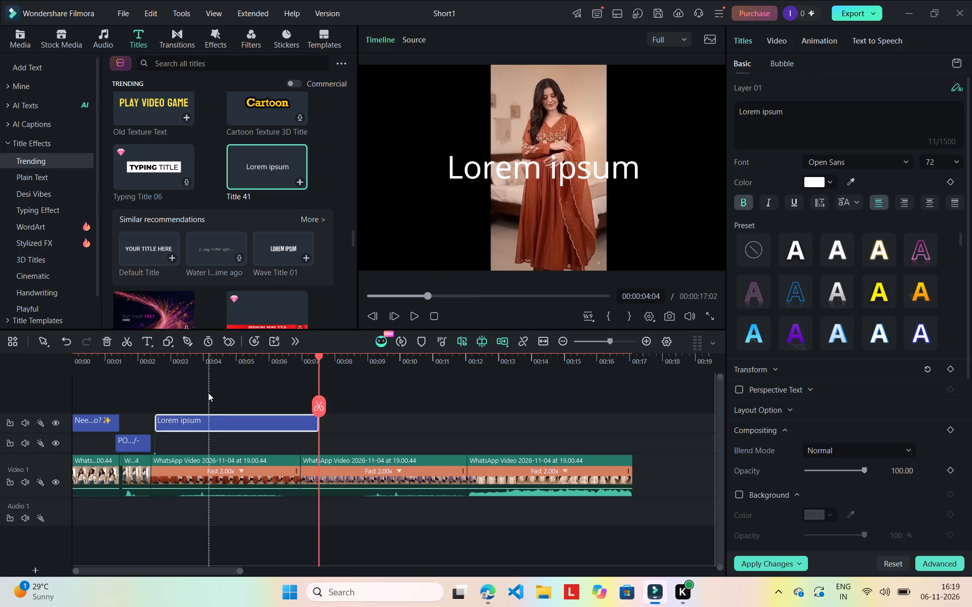
Trim the Title 41 clip so it starts at 00:00:02:10, where the POV title ends, and finishes at about 00:00:02:20.
click(208, 393)
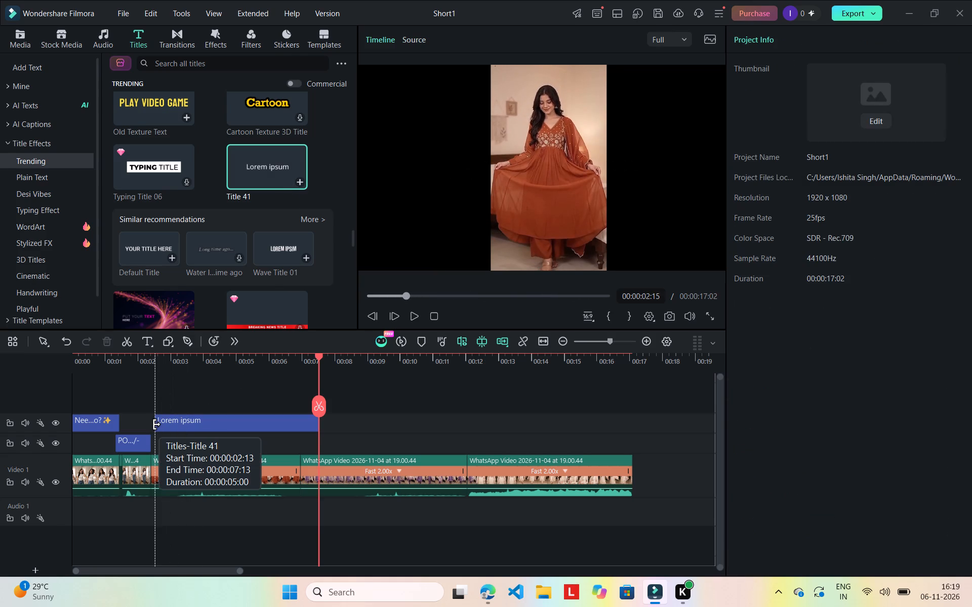
drag(159, 422, 152, 424)
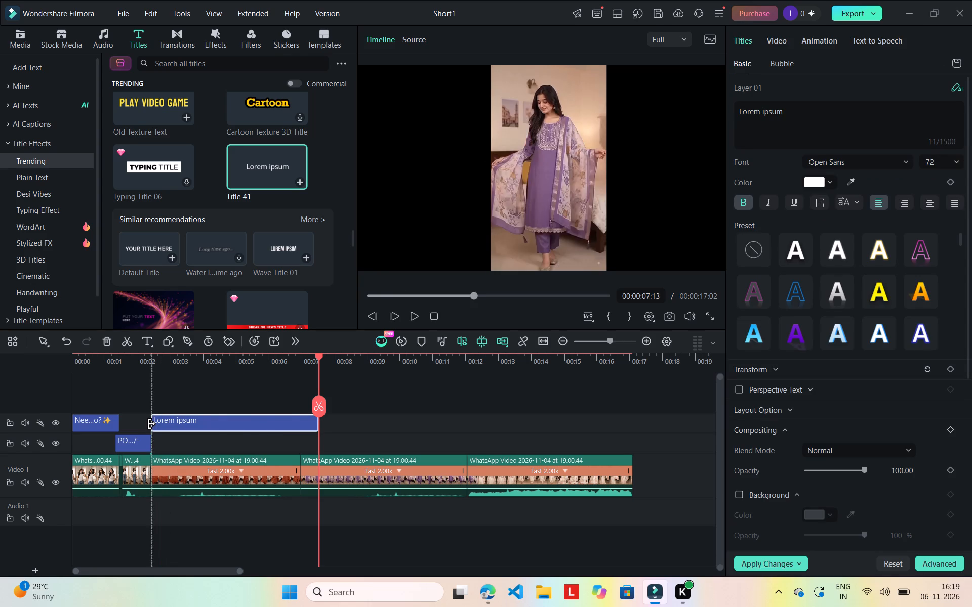
drag(315, 420, 164, 437)
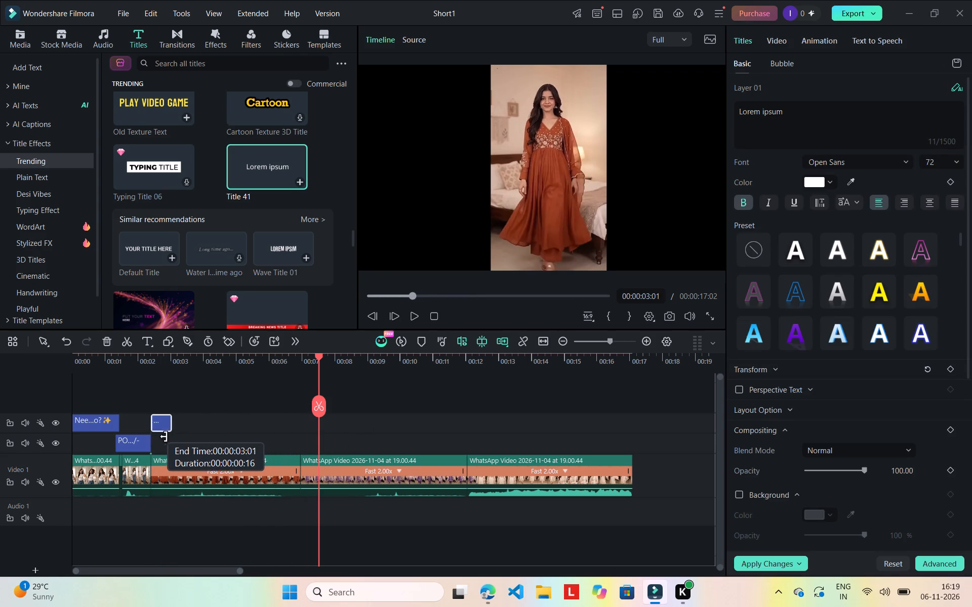
drag(164, 437, 160, 441)
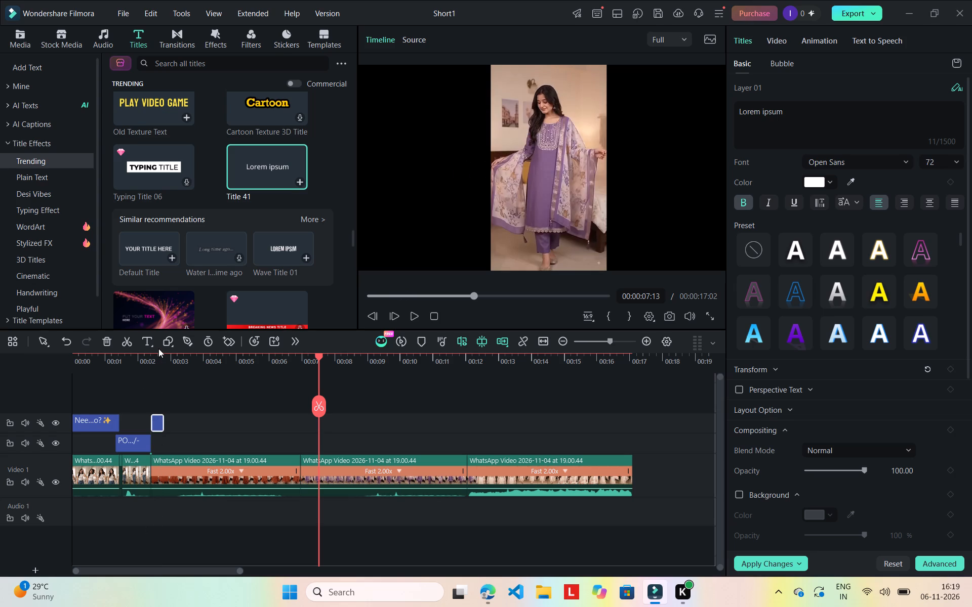
click(157, 411)
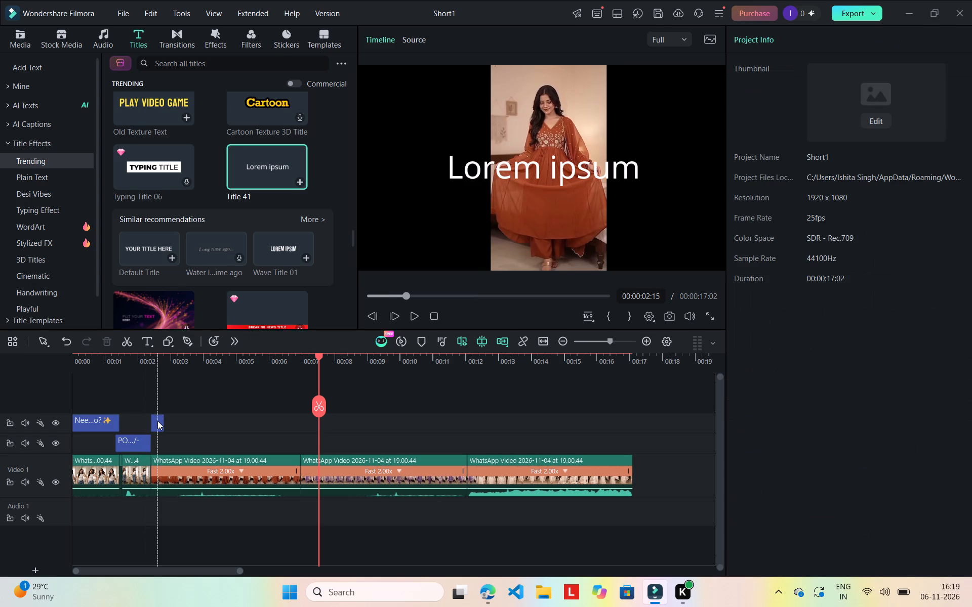
Clear the "Lorem ipsum" placeholder text from the trimmed Title 41 clip.
click(157, 421)
scroll(157, 420, down, 3)
click(839, 111)
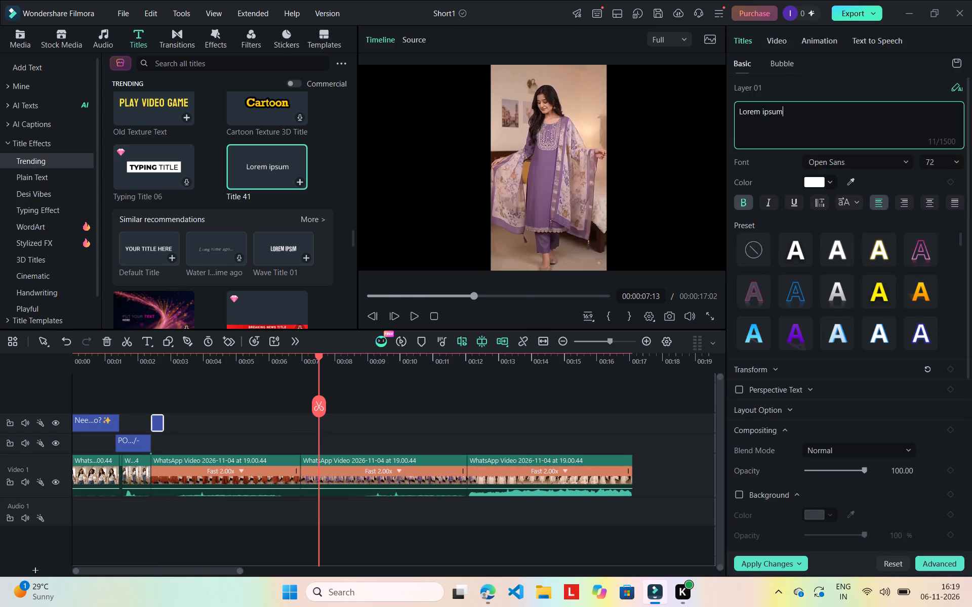
key(BackSpace)
key(BackSpace)
key(BackSpace)
key(BackSpace)
key(BackSpace)
key(BackSpace)
key(BackSpace)
key(BackSpace)
key(BackSpace)
key(BackSpace)
key(BackSpace)
key(BackSpace)
key(BackSpace)
key(BackSpace)
key(BackSpace)
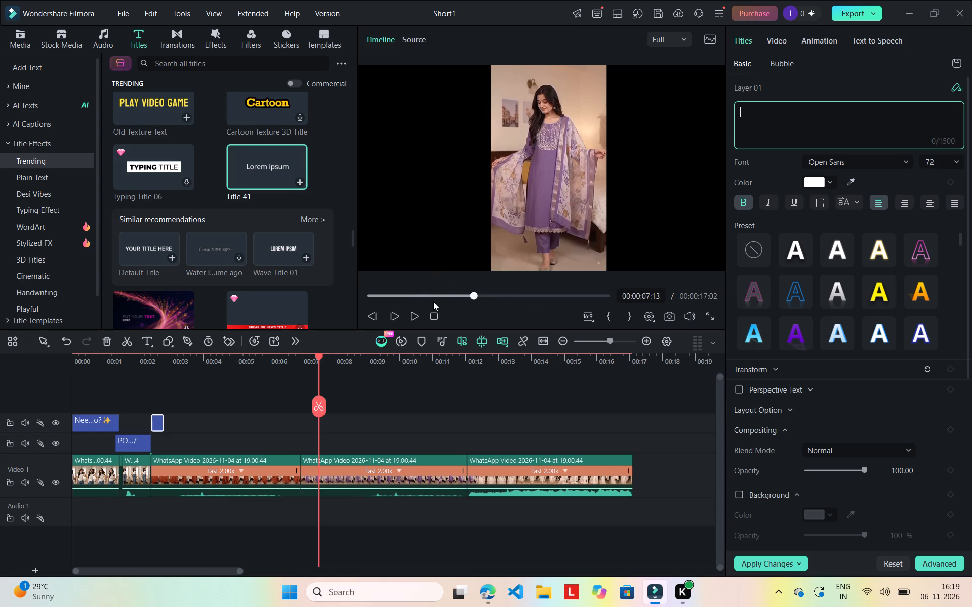
Move the playhead to 00:00:02:20 and enter "Elegance Peaks" followed by a line break as the emptied title's text.
click(421, 295)
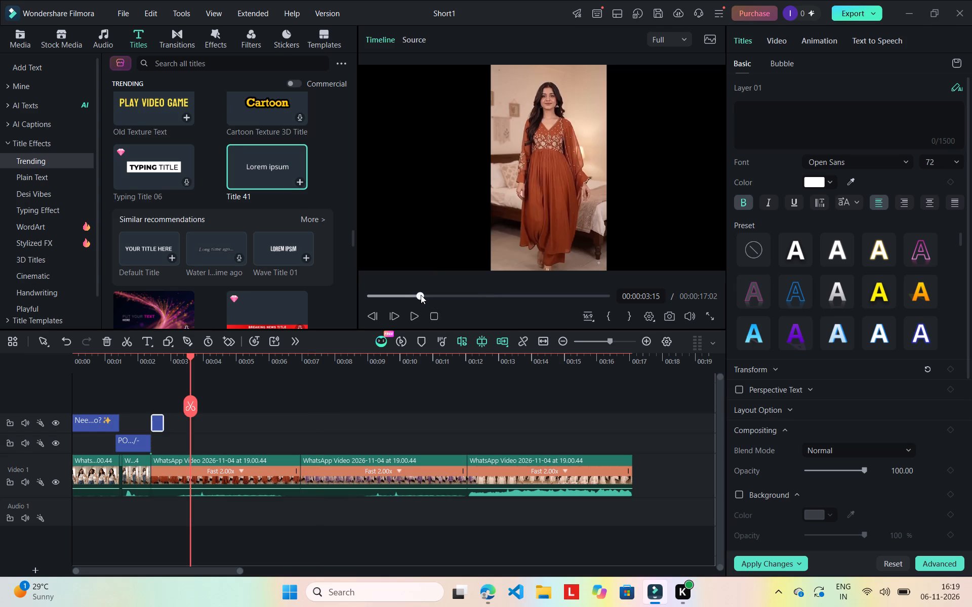
click(408, 294)
click(401, 294)
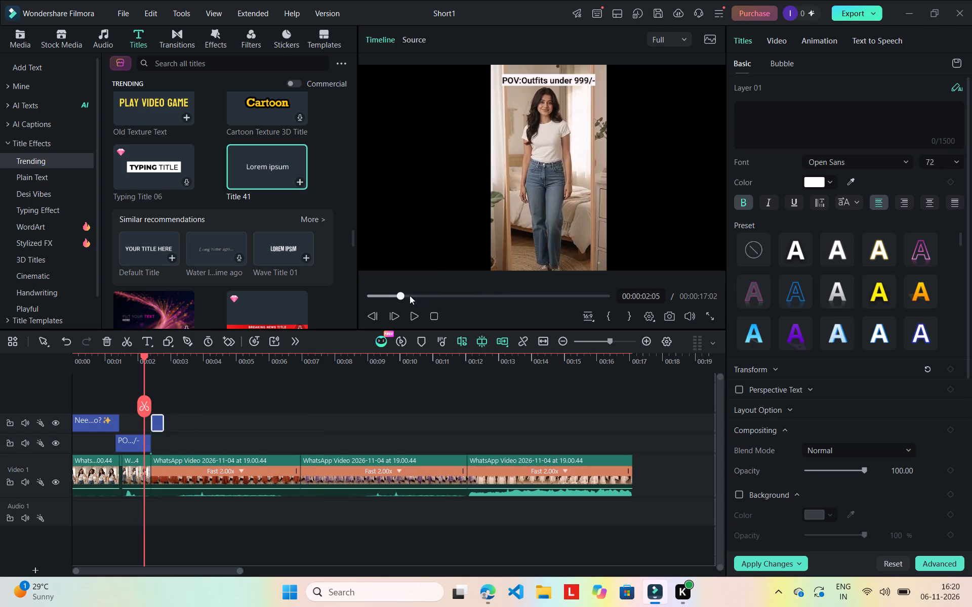
click(410, 295)
click(747, 105)
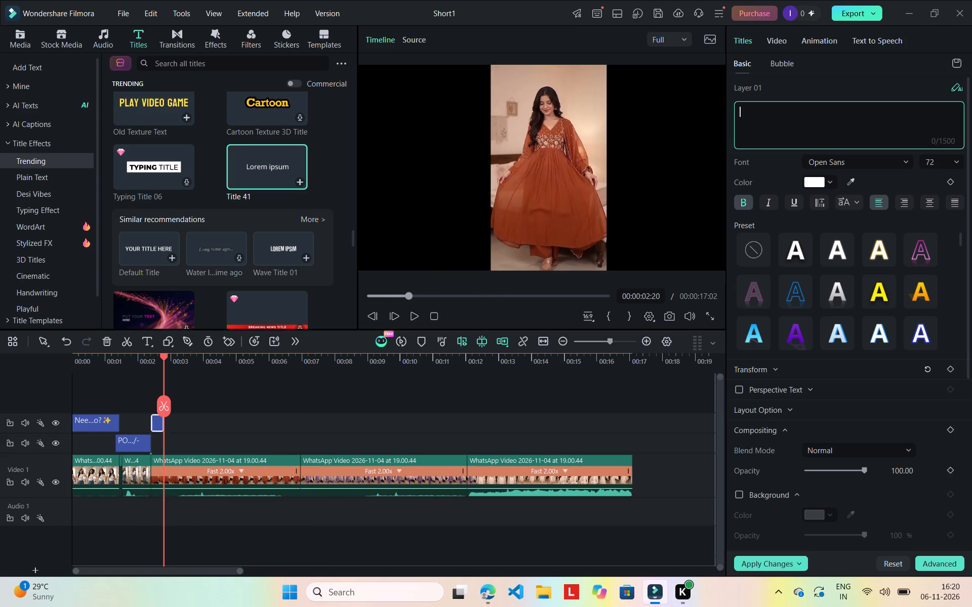
text(el)
key(BackSpace)
key(BackSpace)
key(BackSpace)
key(BackSpace)
key(a)
key(BackSpace)
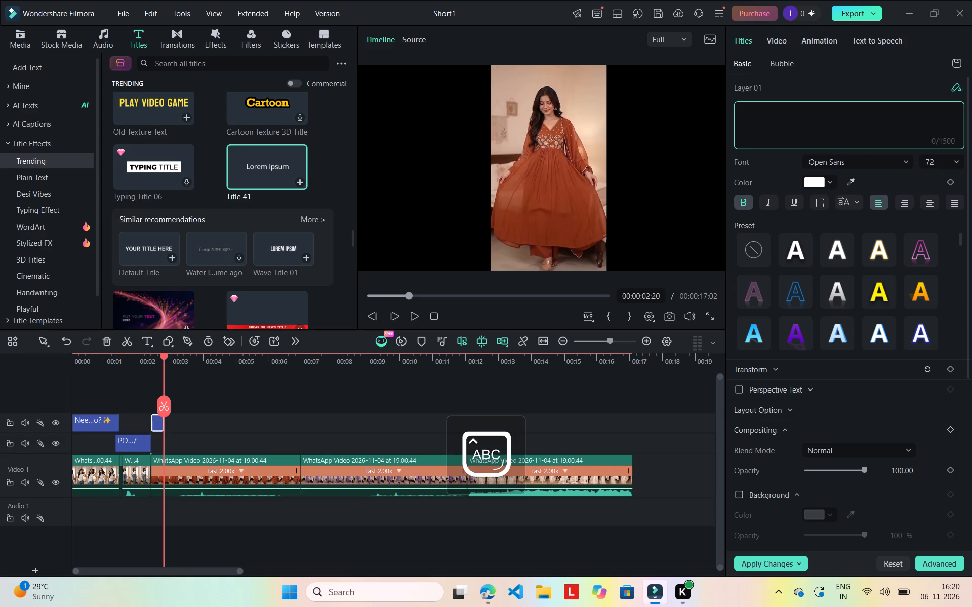
key(e)
text(nce)
key(space)
text(eaks)
key(Return)
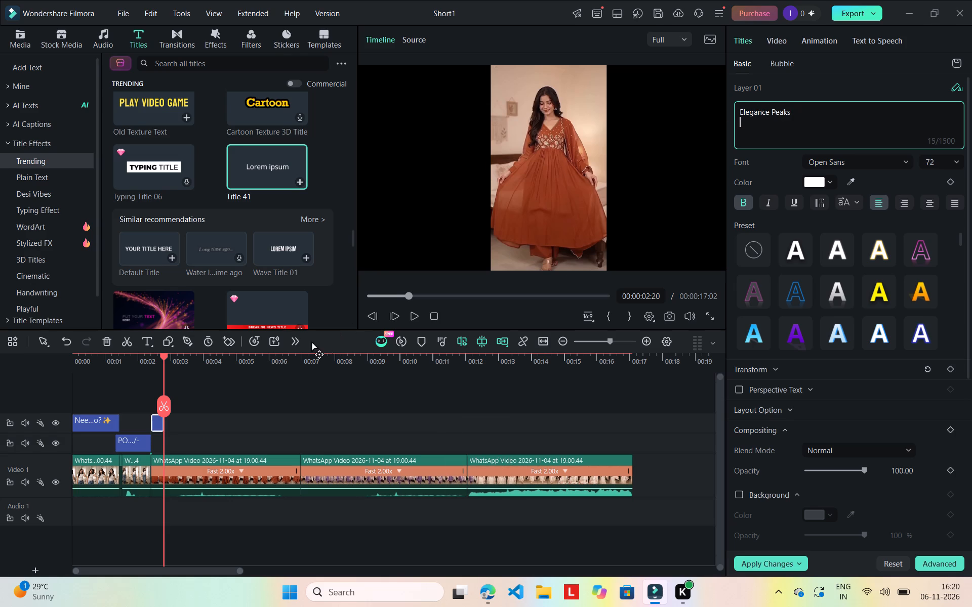
Move the playhead to 00:00:02:14 within the Title 41 clip and correct its text to "Elegance Speaks".
click(158, 419)
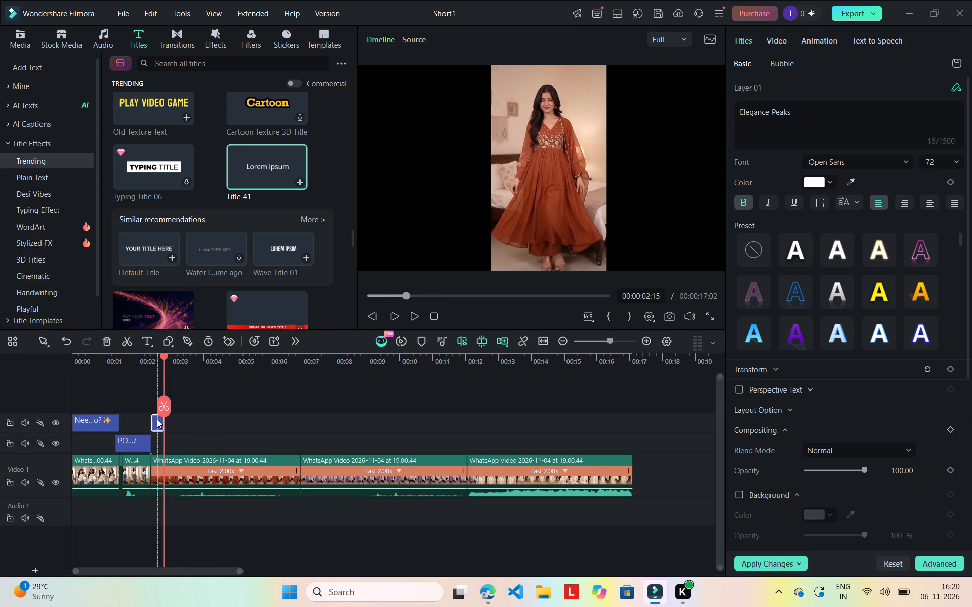
double_click(363, 309)
triple_click(367, 313)
triple_click(367, 313)
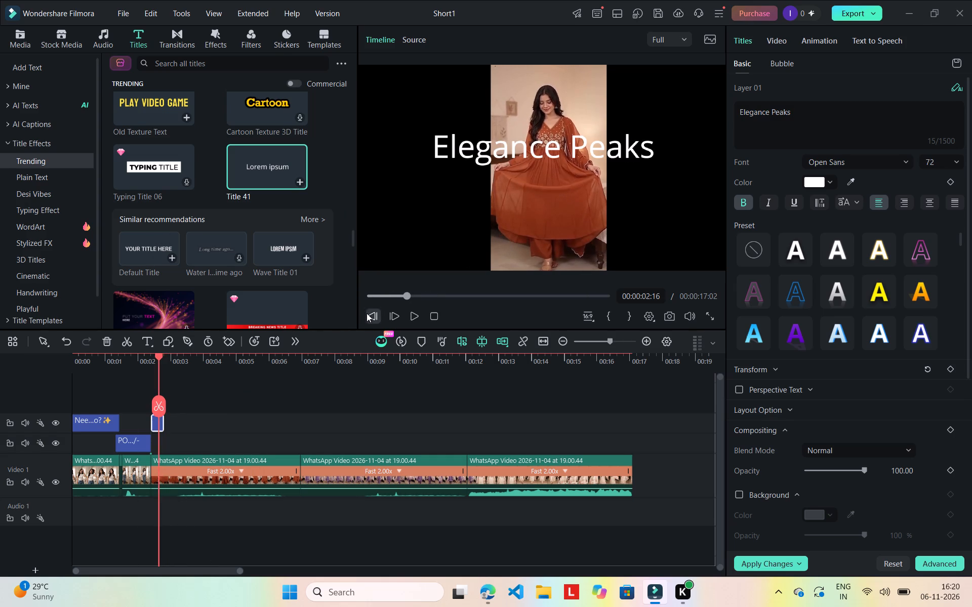
click(770, 113)
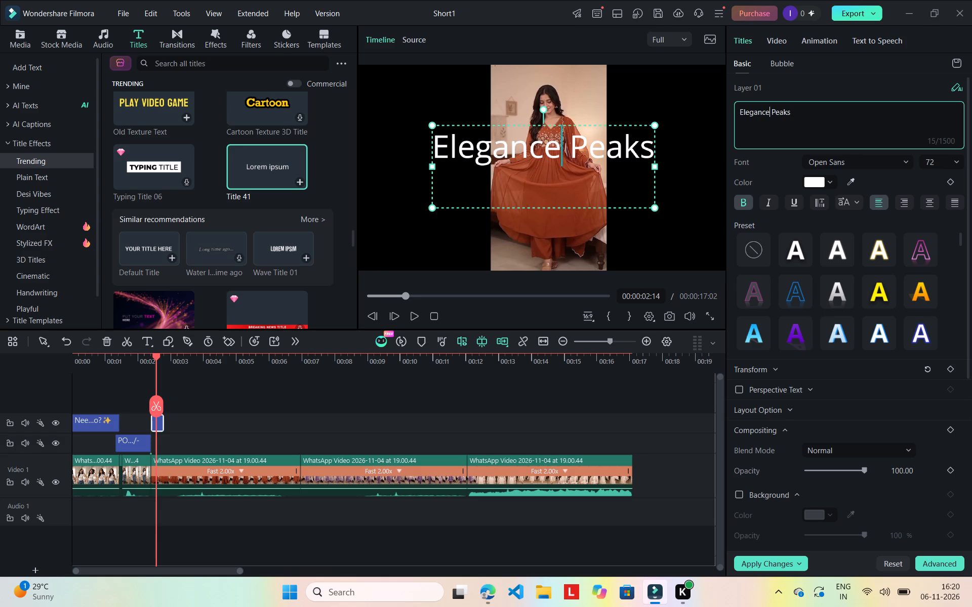
key(Right)
key(BackSpace)
key(Right)
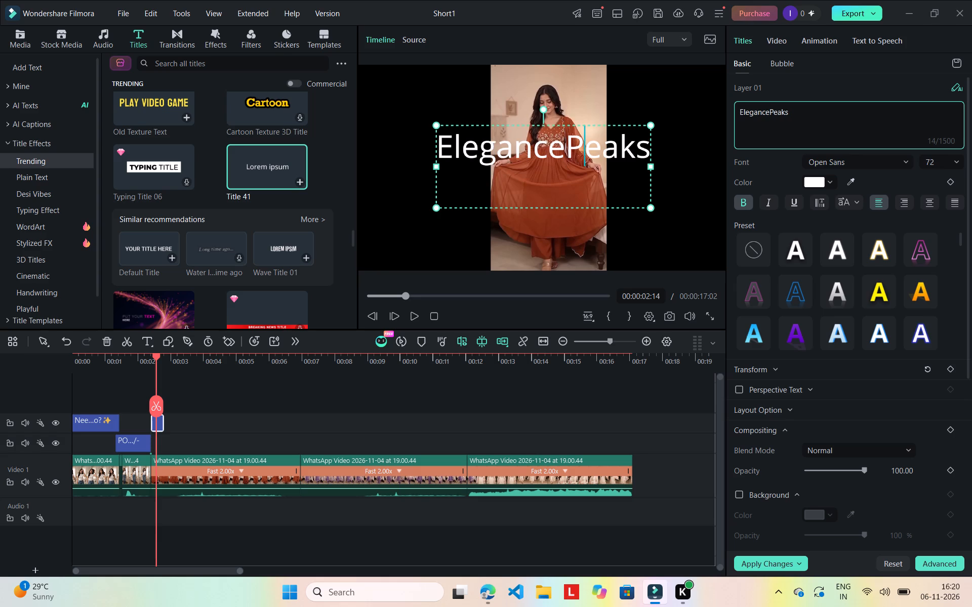
key(BackSpace)
key(space)
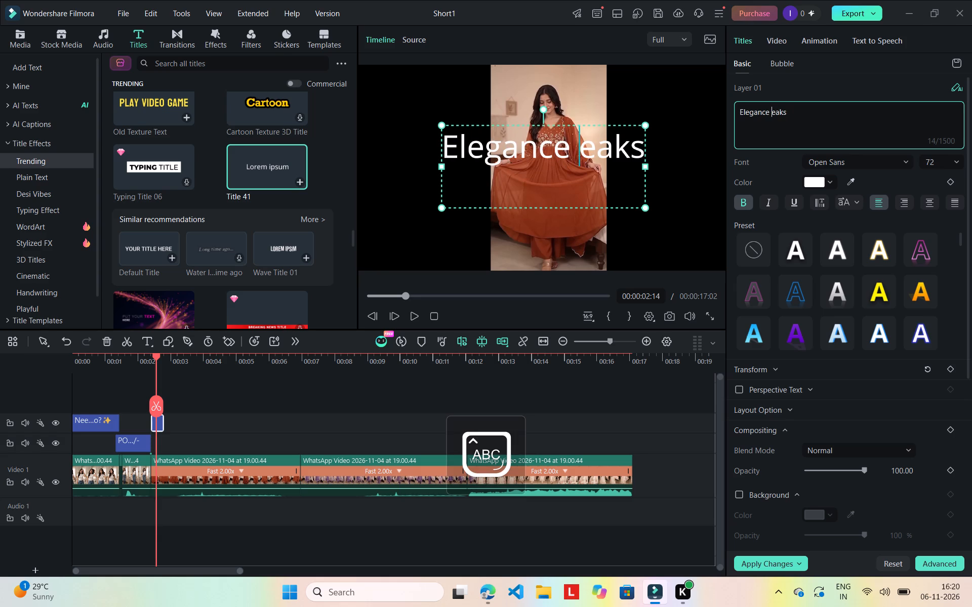
key(s)
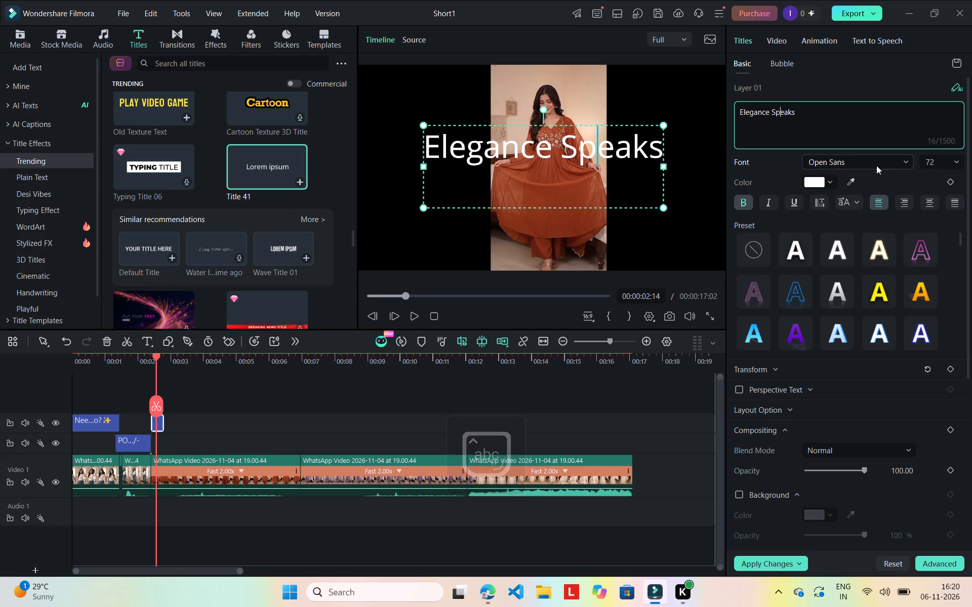
Set the "Elegance Speaks" title's font size to 24.
click(959, 162)
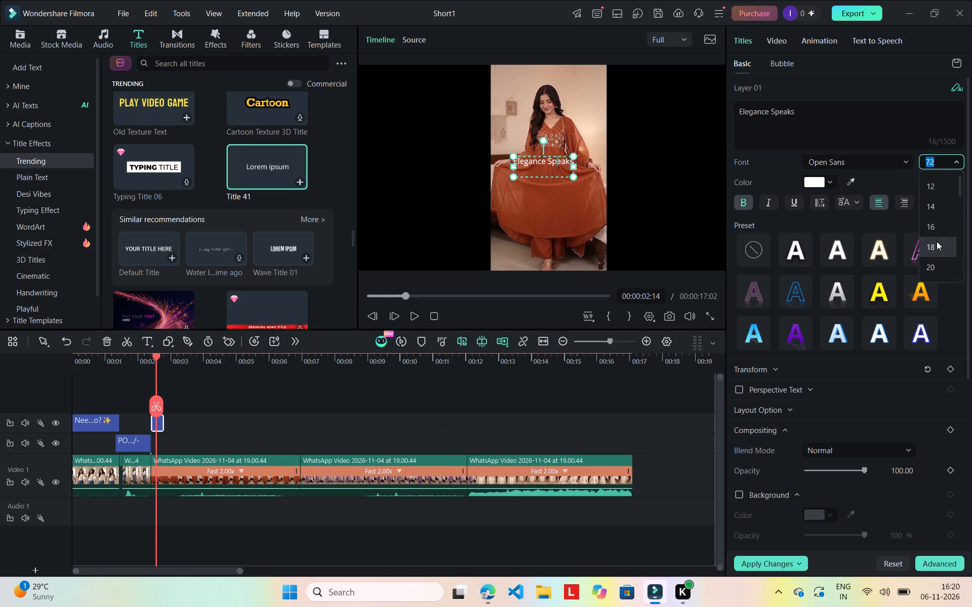
scroll(933, 268, down, 1)
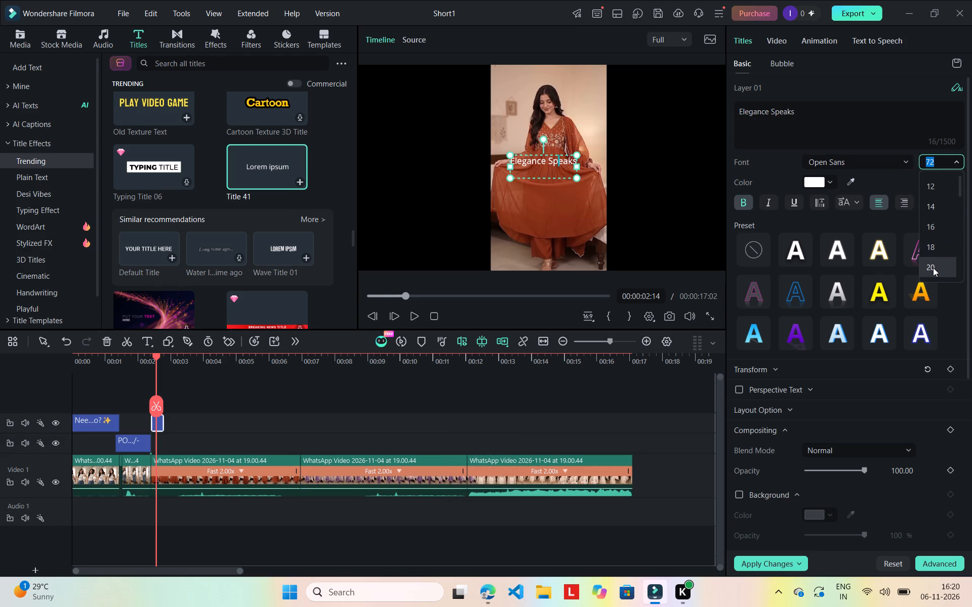
scroll(933, 268, down, 1)
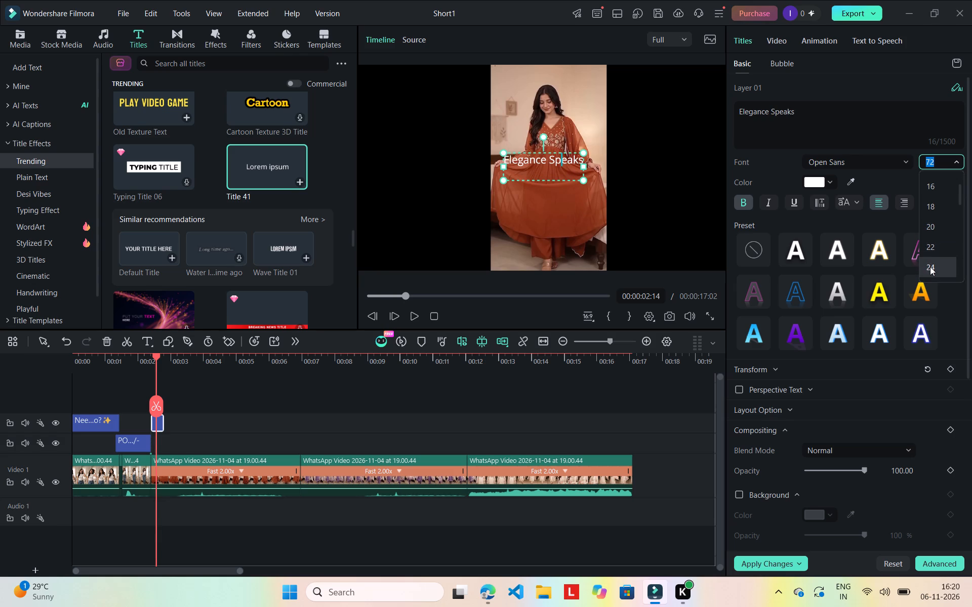
scroll(930, 267, down, 2)
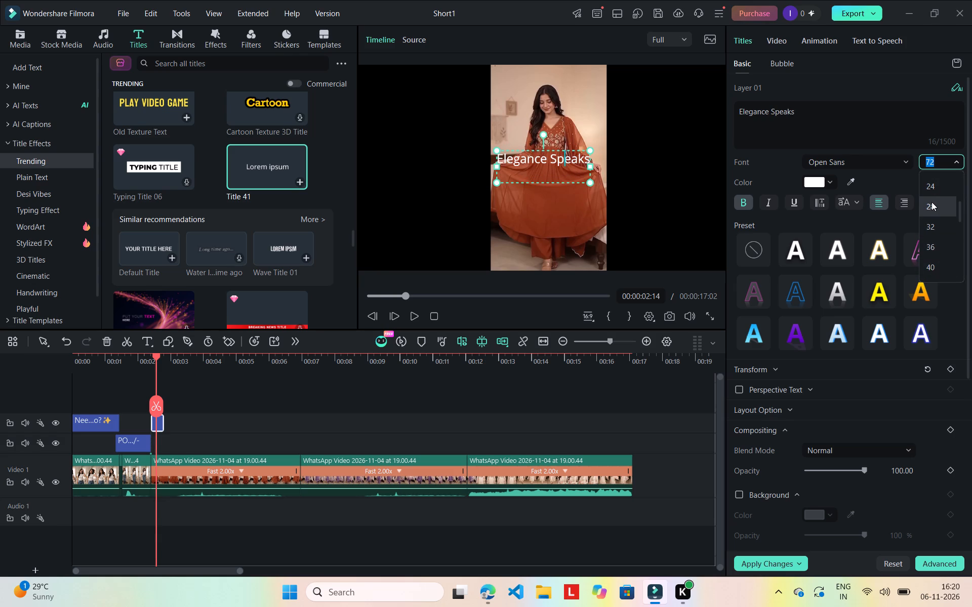
click(931, 182)
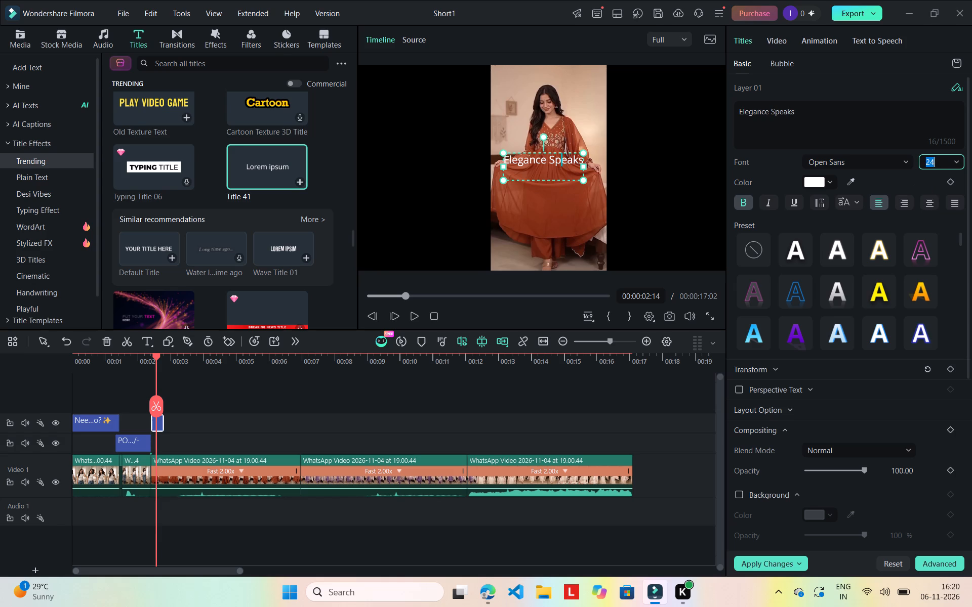
Move the "Elegance Speaks" title to the top of the video frame, centred above the woman's head.
drag(563, 174, 569, 163)
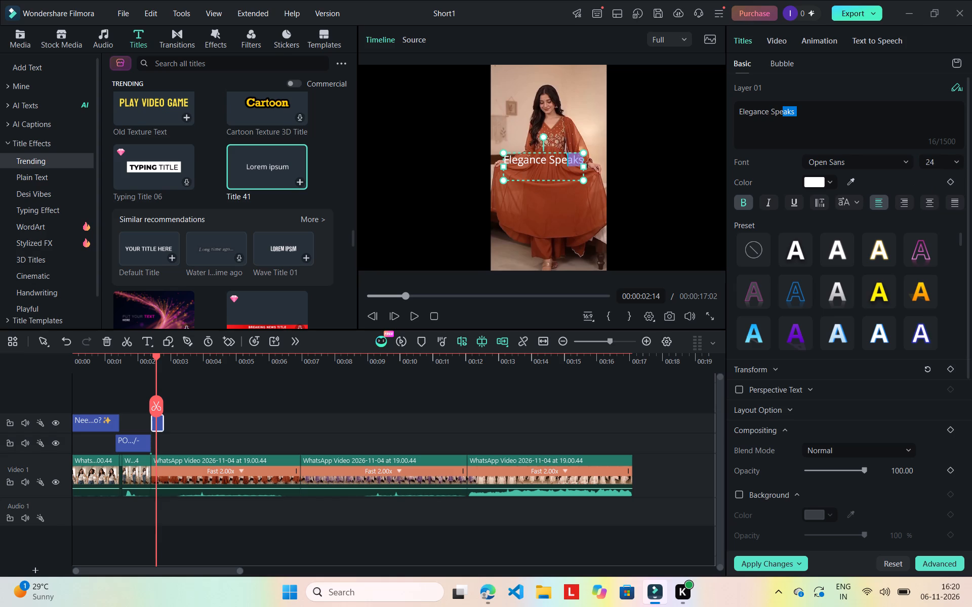
click(529, 153)
click(529, 153)
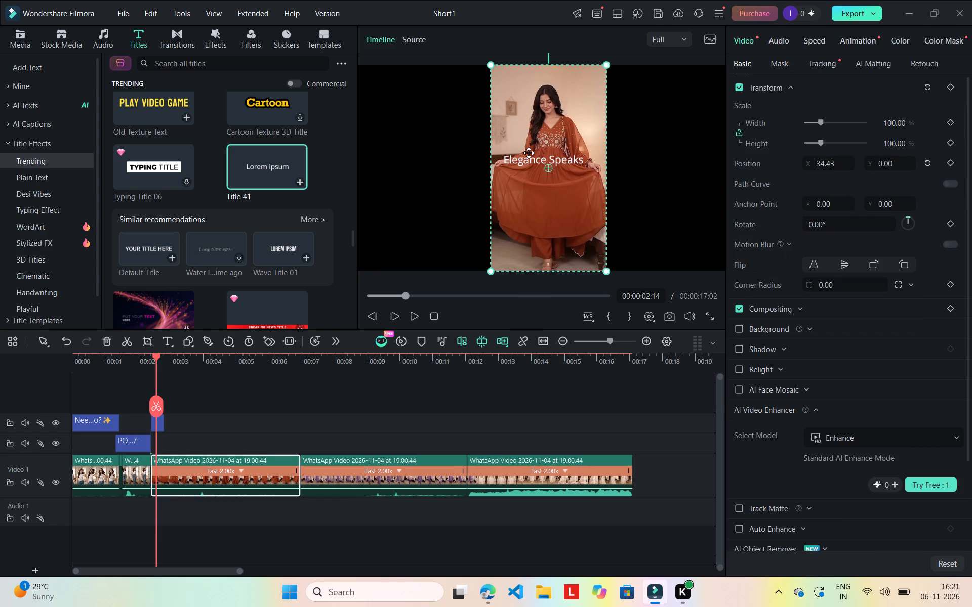
drag(530, 159, 529, 104)
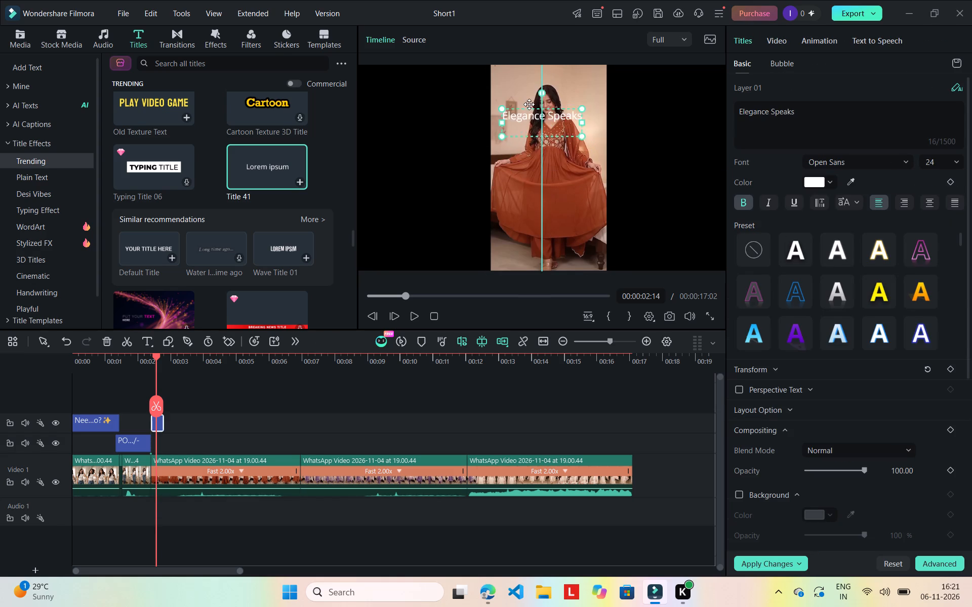
drag(529, 104, 532, 80)
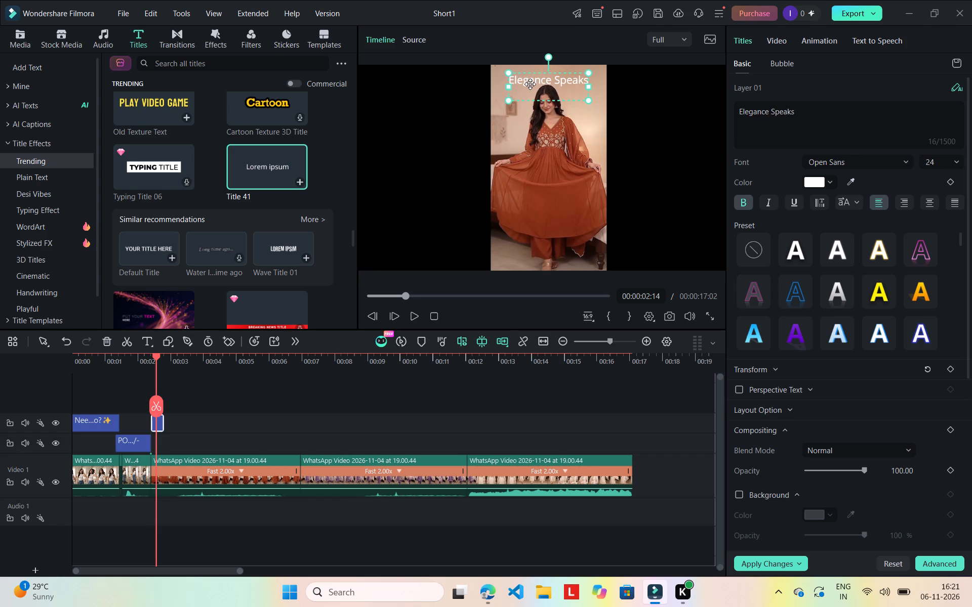
click(530, 84)
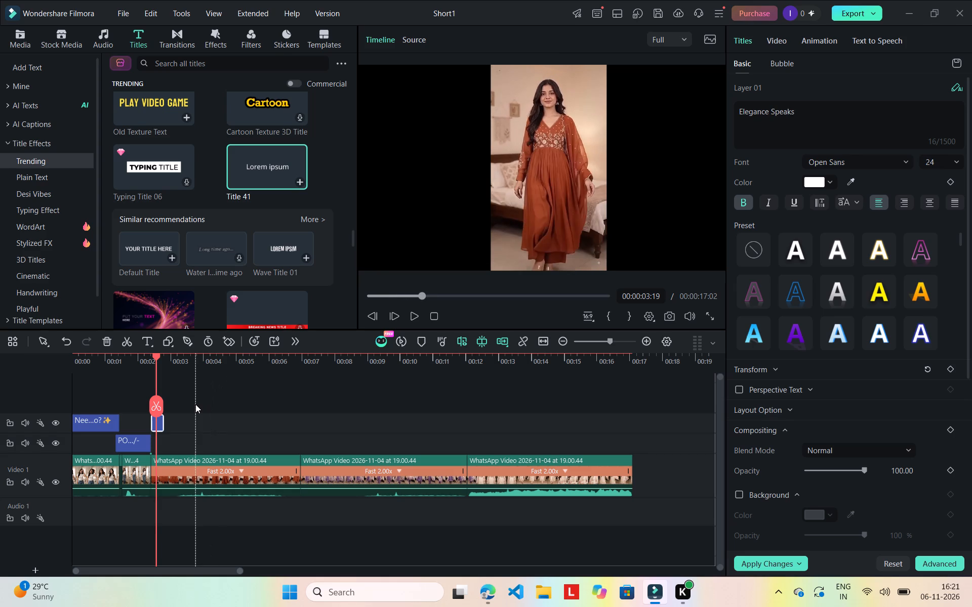
Trim the end of the "Elegance Speaks" title clip to 00:00:02:17 on the timeline.
click(160, 421)
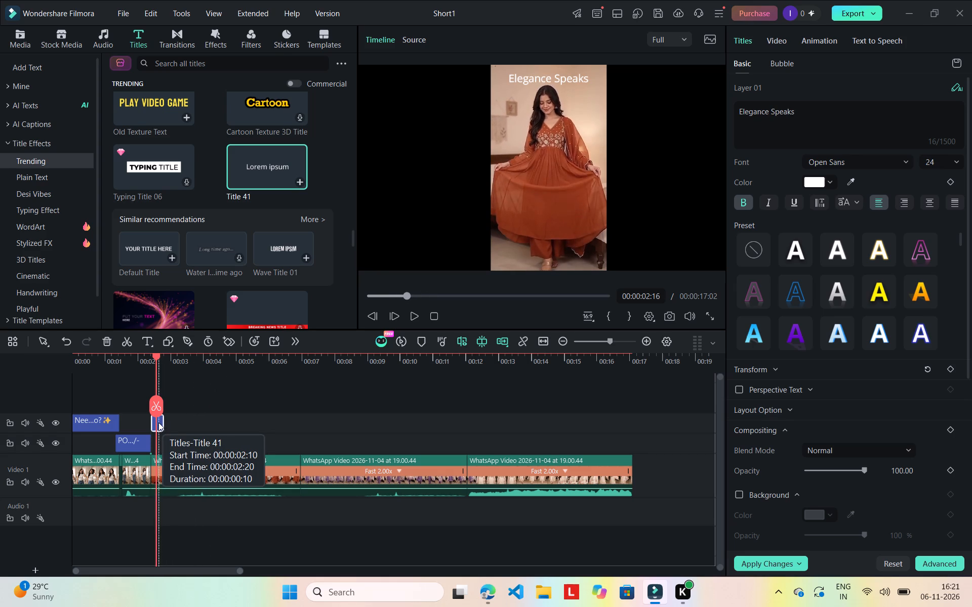
drag(160, 423, 155, 423)
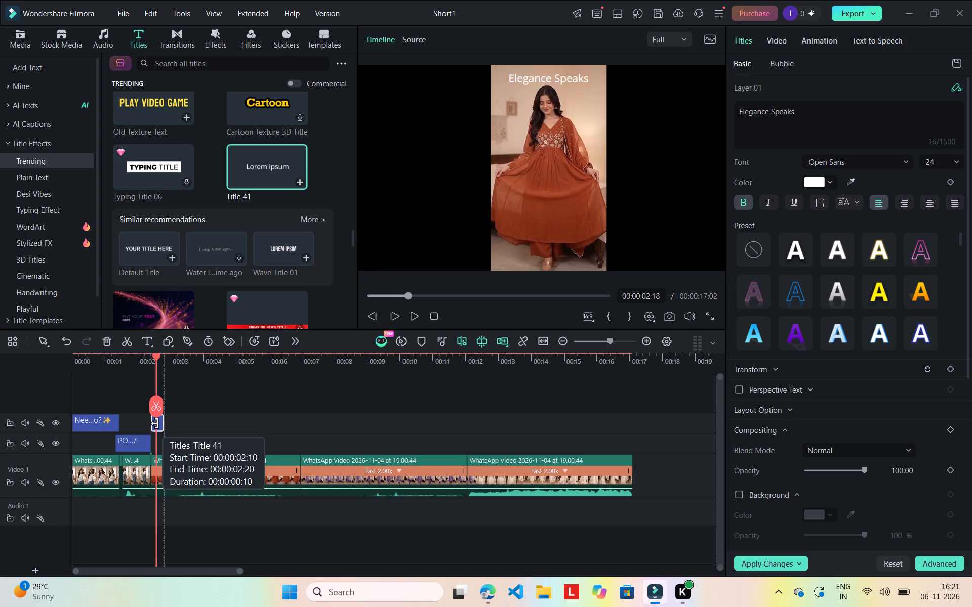
drag(155, 423, 161, 428)
click(161, 428)
drag(161, 428, 155, 428)
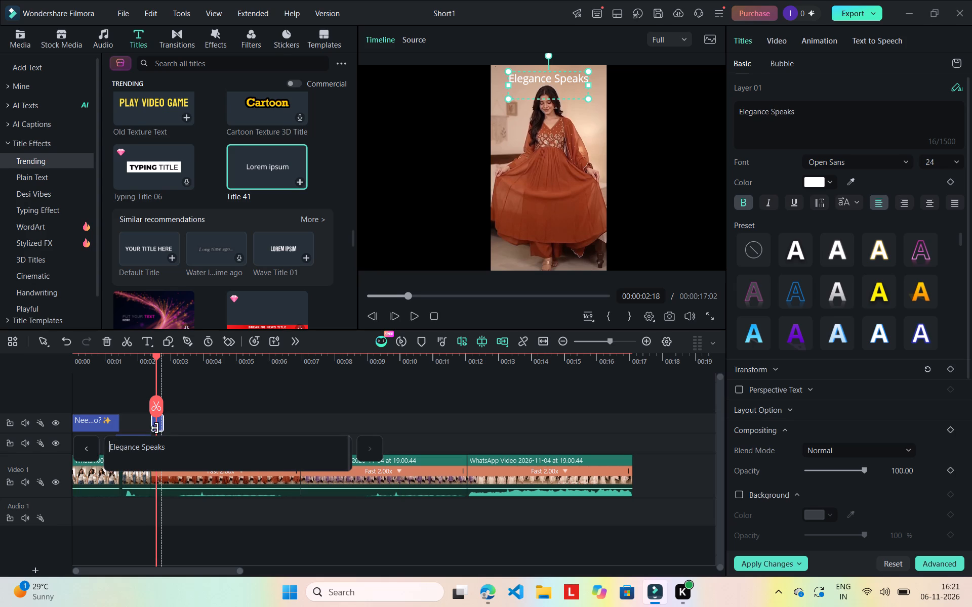
click(170, 424)
drag(164, 423, 159, 423)
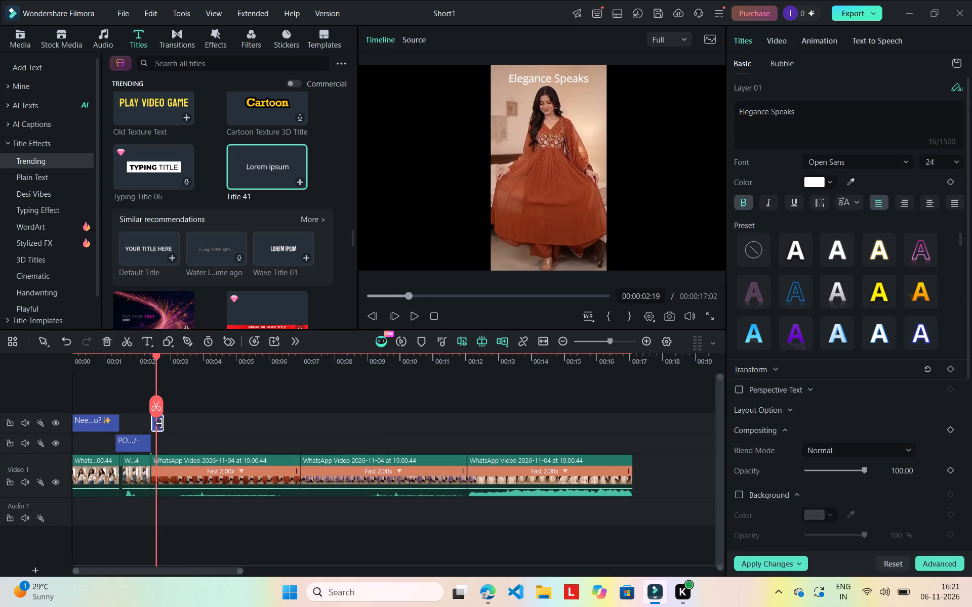
drag(159, 423, 158, 423)
click(160, 423)
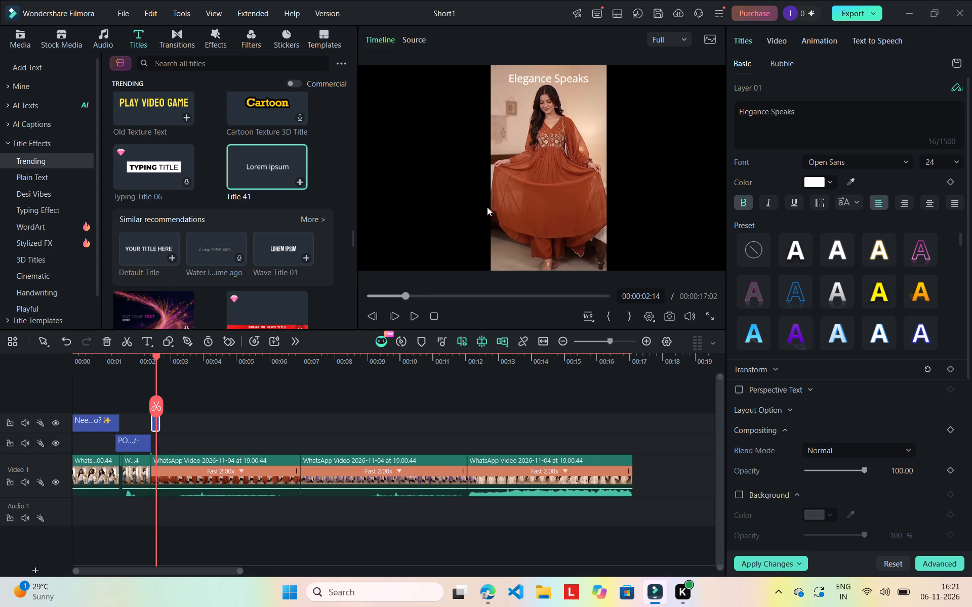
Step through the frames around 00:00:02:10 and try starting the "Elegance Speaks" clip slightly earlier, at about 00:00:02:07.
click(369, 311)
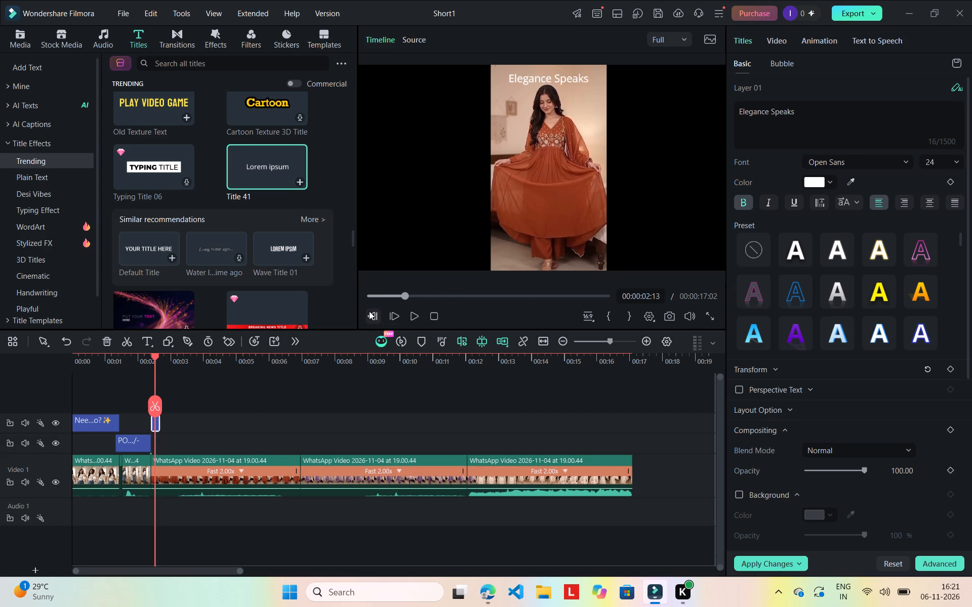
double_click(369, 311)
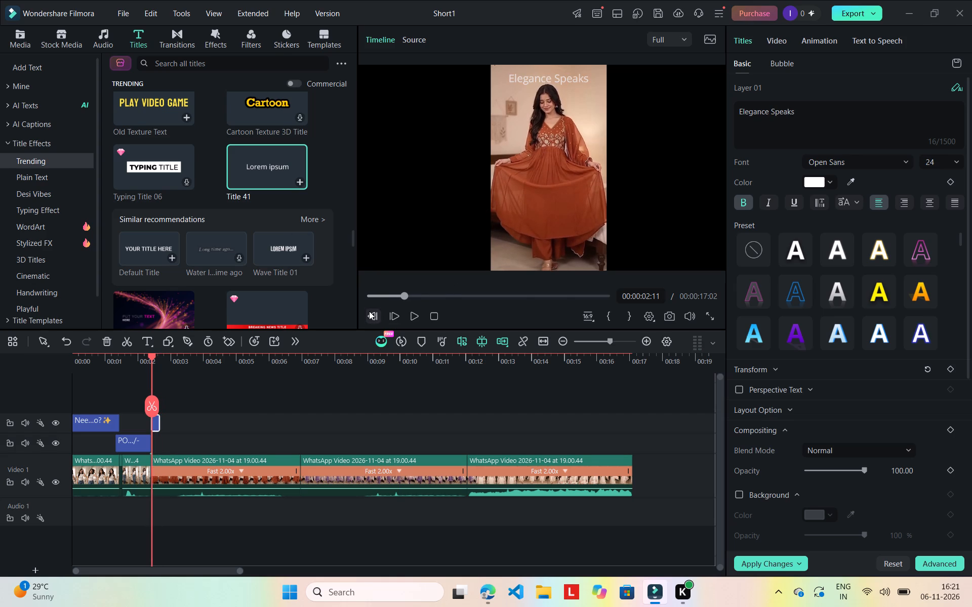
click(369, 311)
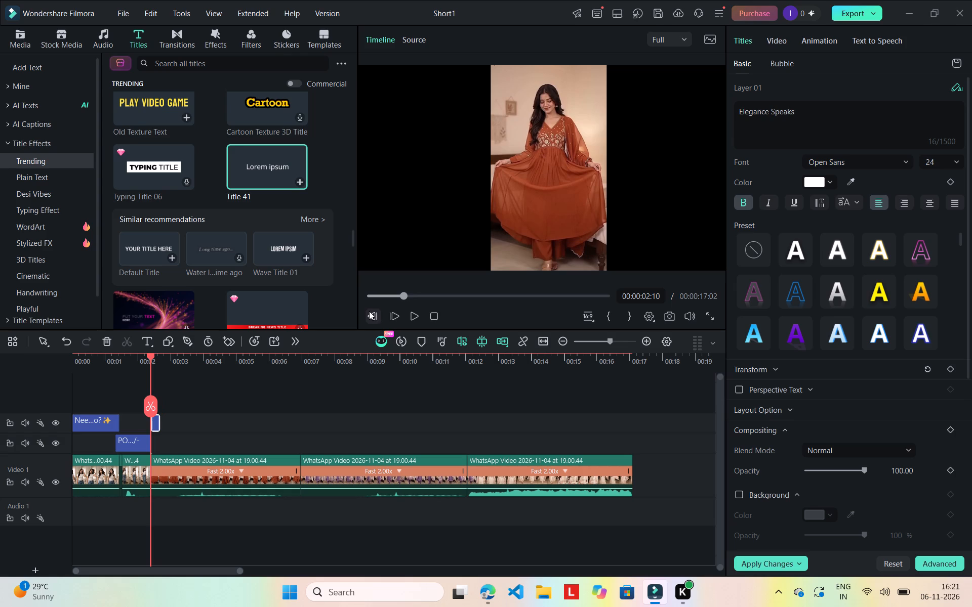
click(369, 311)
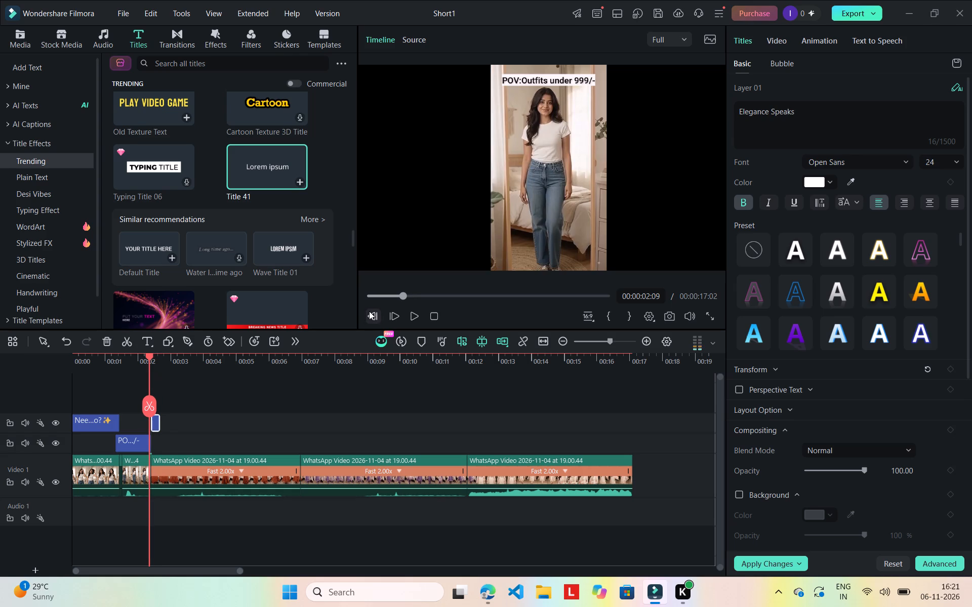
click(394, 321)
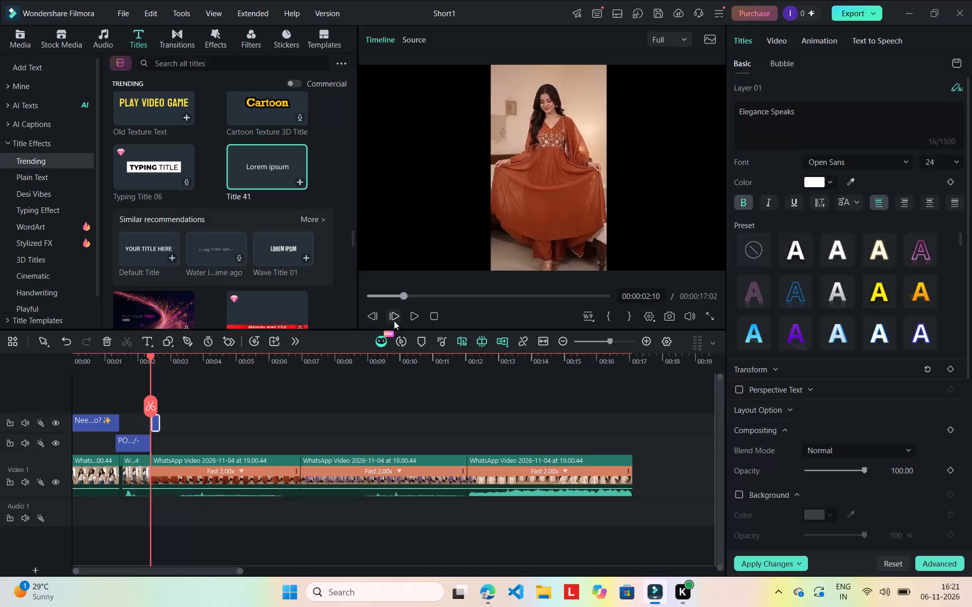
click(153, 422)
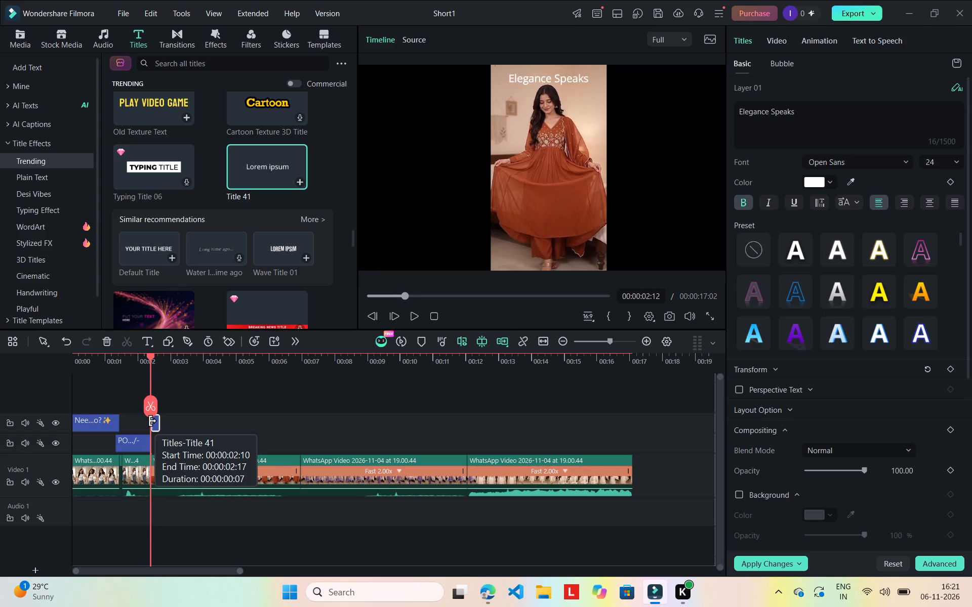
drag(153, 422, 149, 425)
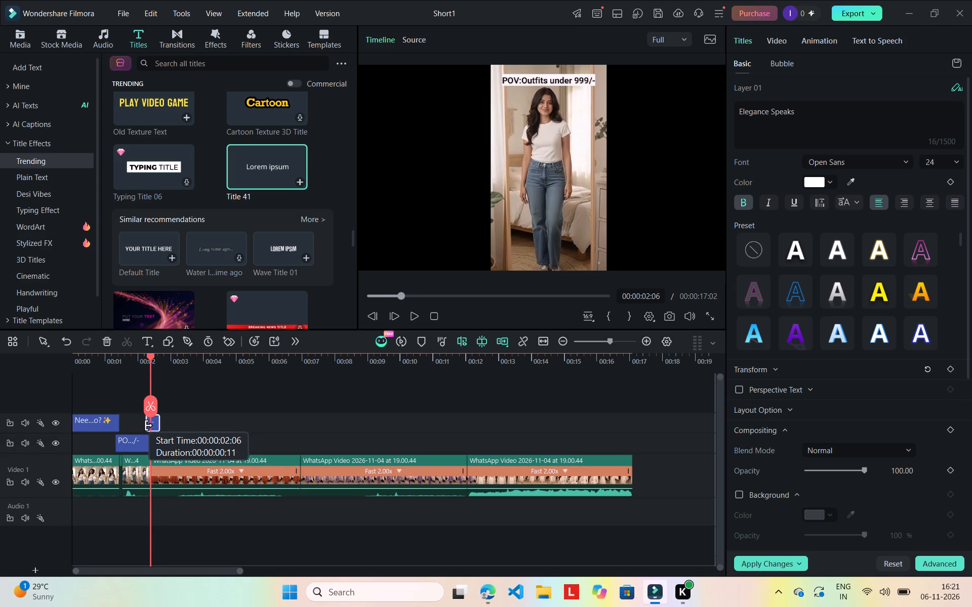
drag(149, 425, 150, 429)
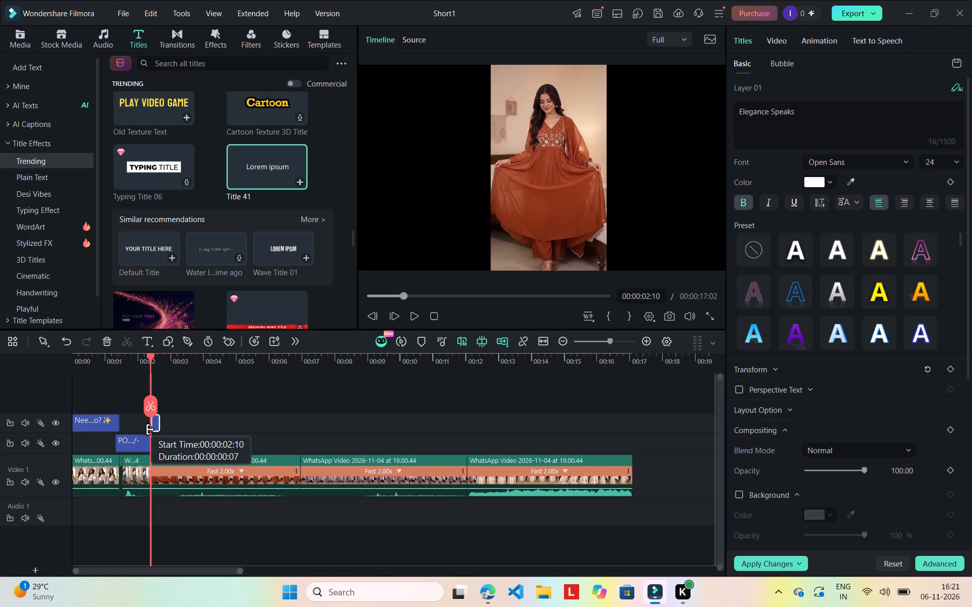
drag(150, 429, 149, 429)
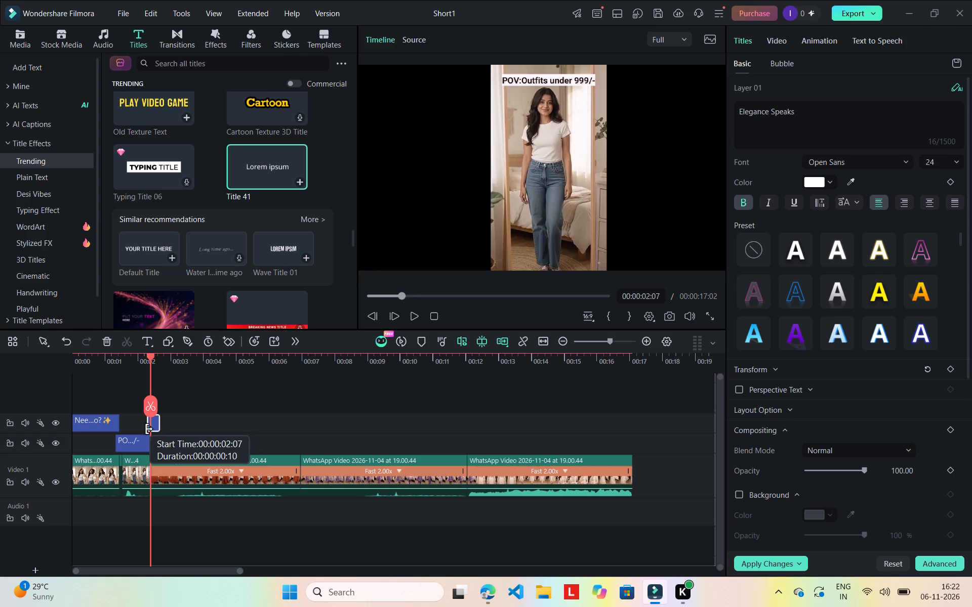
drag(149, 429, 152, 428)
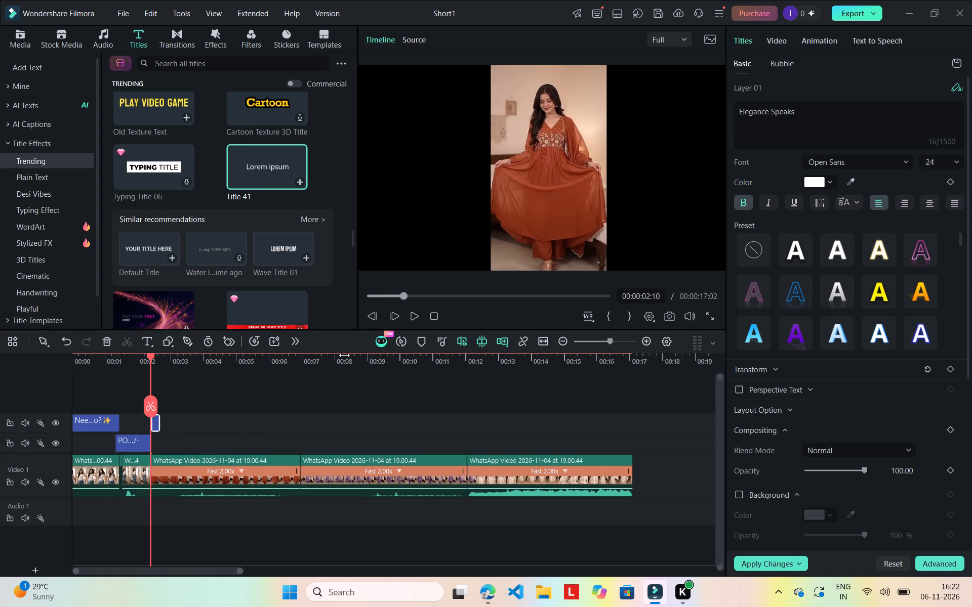
Extend the start of the "Elegance Speaks" clip back to about 00:00:02:05, leaving the playhead at 00:00:02:10.
click(379, 319)
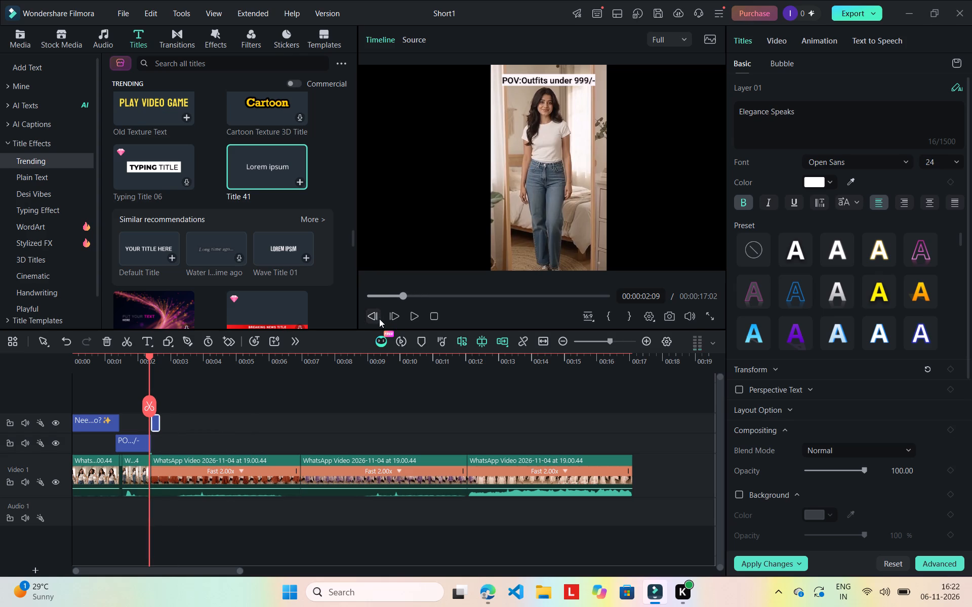
click(391, 317)
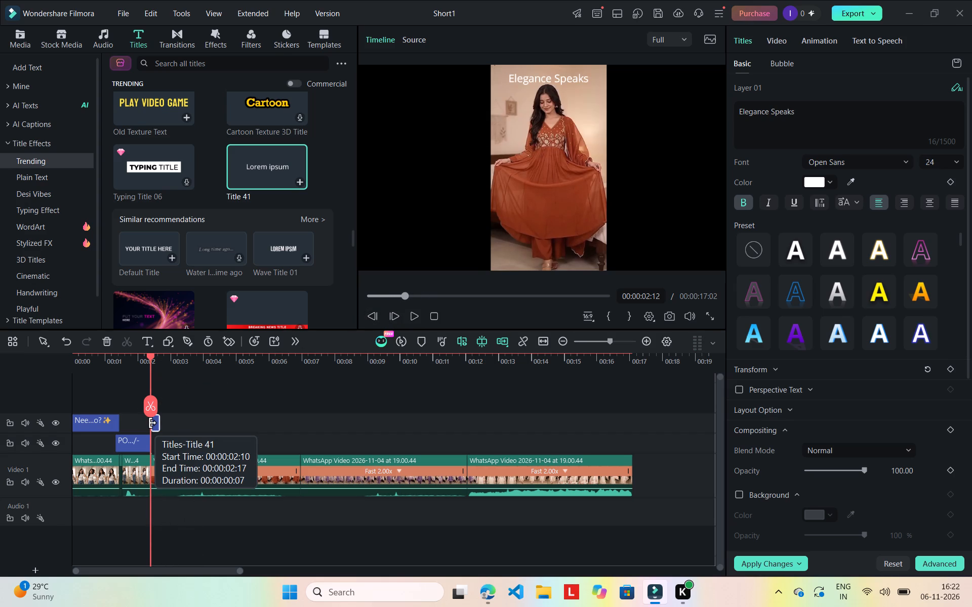
drag(153, 423, 146, 423)
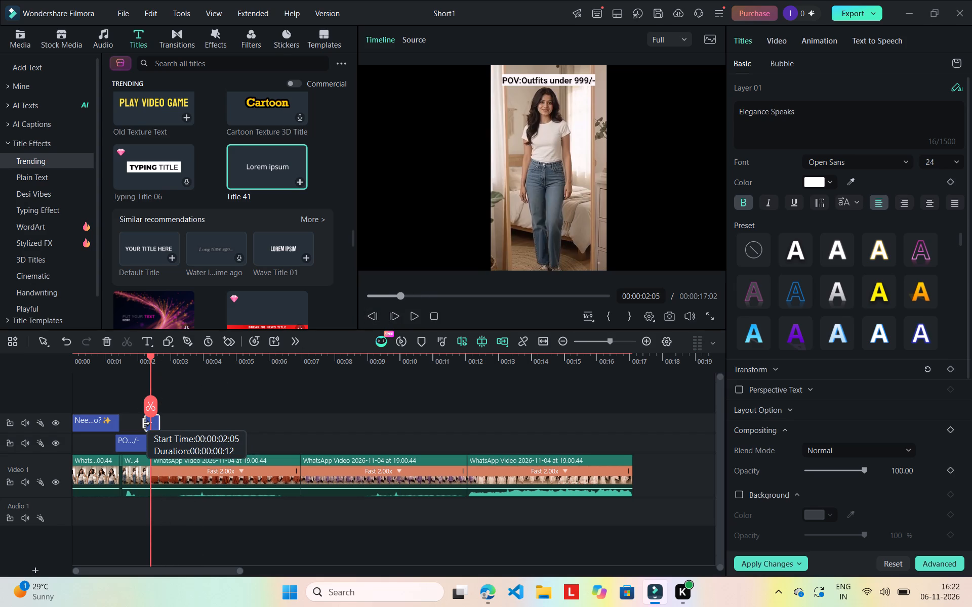
drag(146, 423, 147, 423)
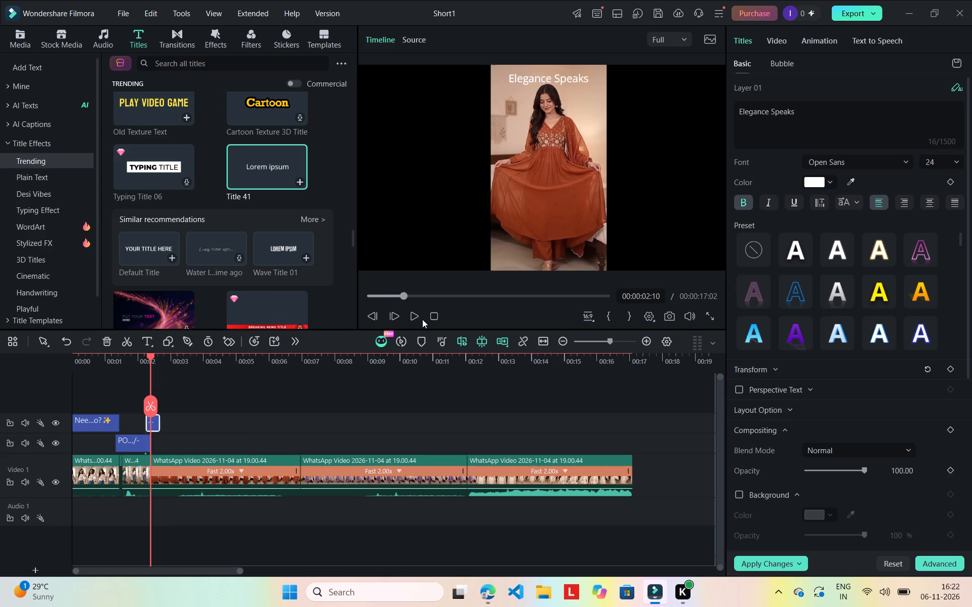
Trim the start of the "Elegance Speaks" title clip to 00:00:02:09, leaving the playhead at 00:00:02:10.
click(382, 317)
click(378, 318)
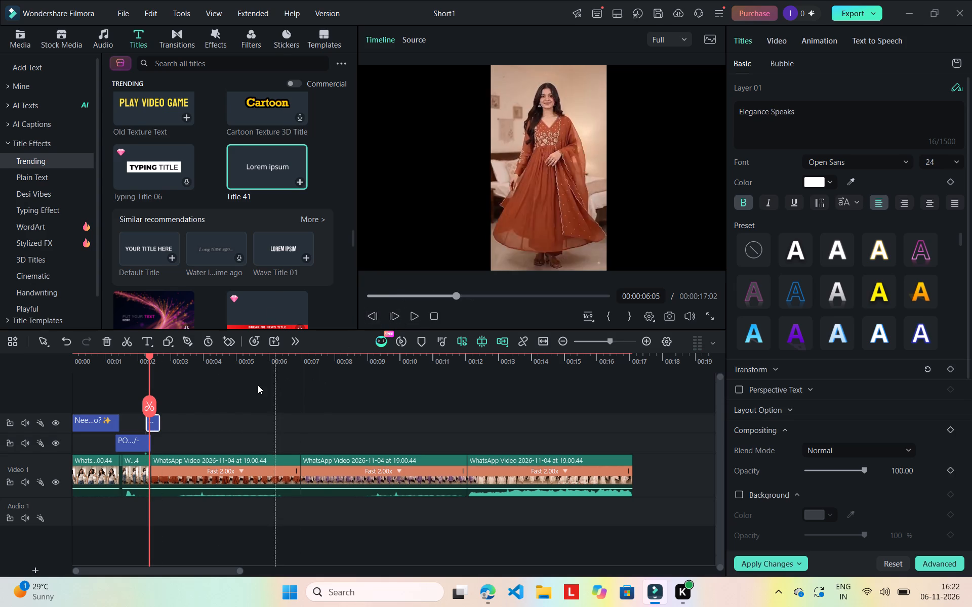
click(149, 425)
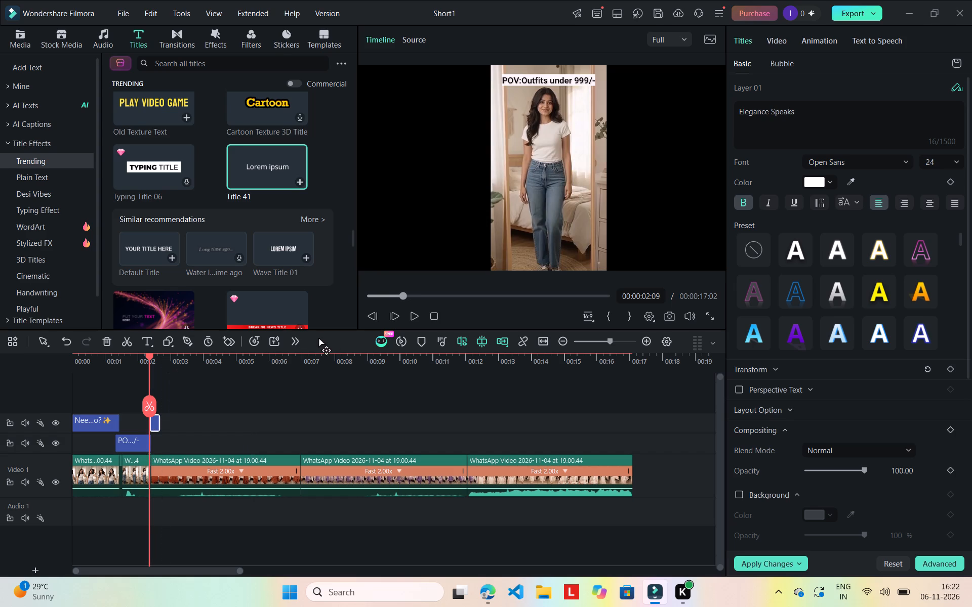
click(396, 316)
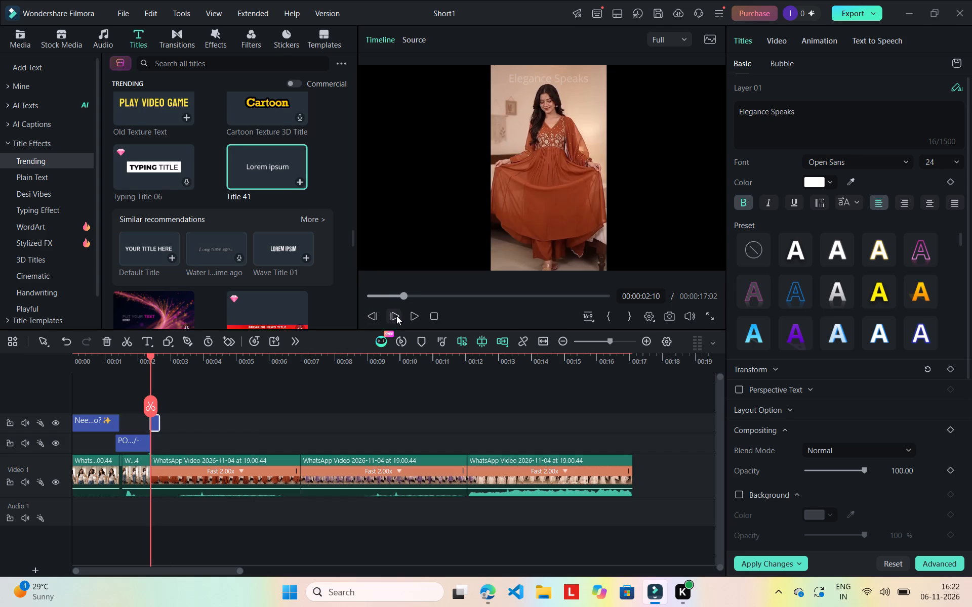
click(482, 155)
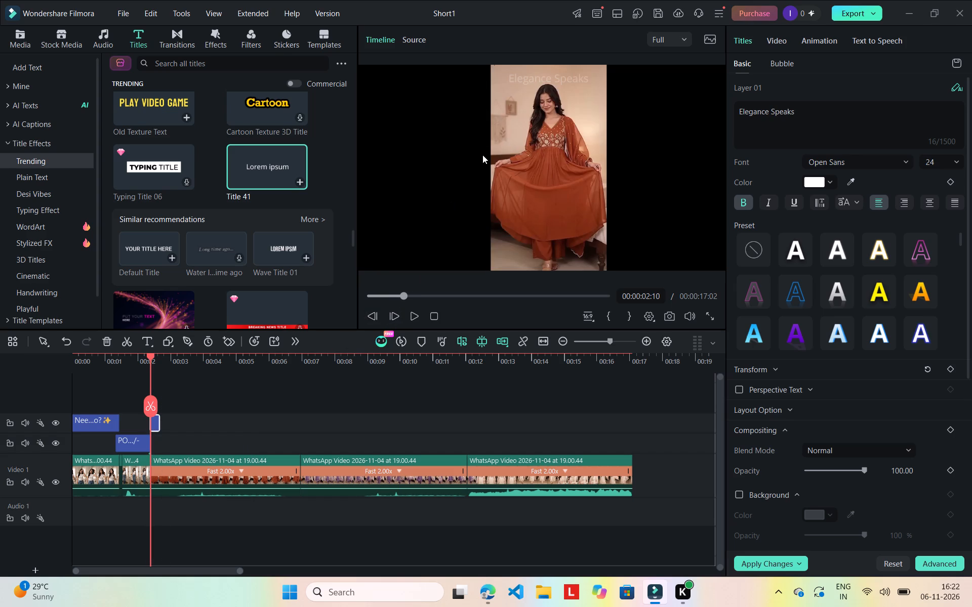
click(482, 155)
Prefix the "Elegance Speaks" title text with the numbering "1)".
click(739, 108)
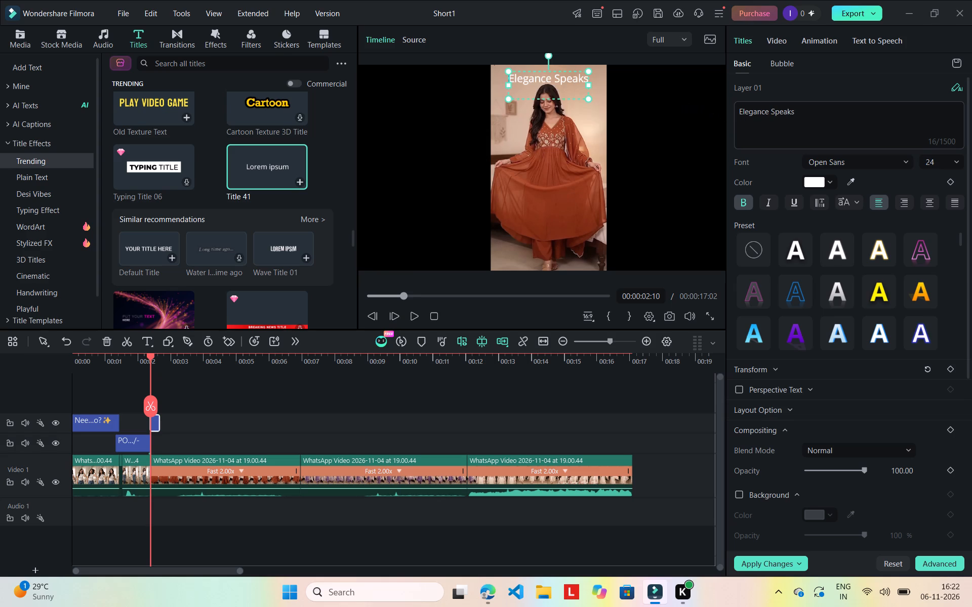
key(1)
key(shift+parenright)
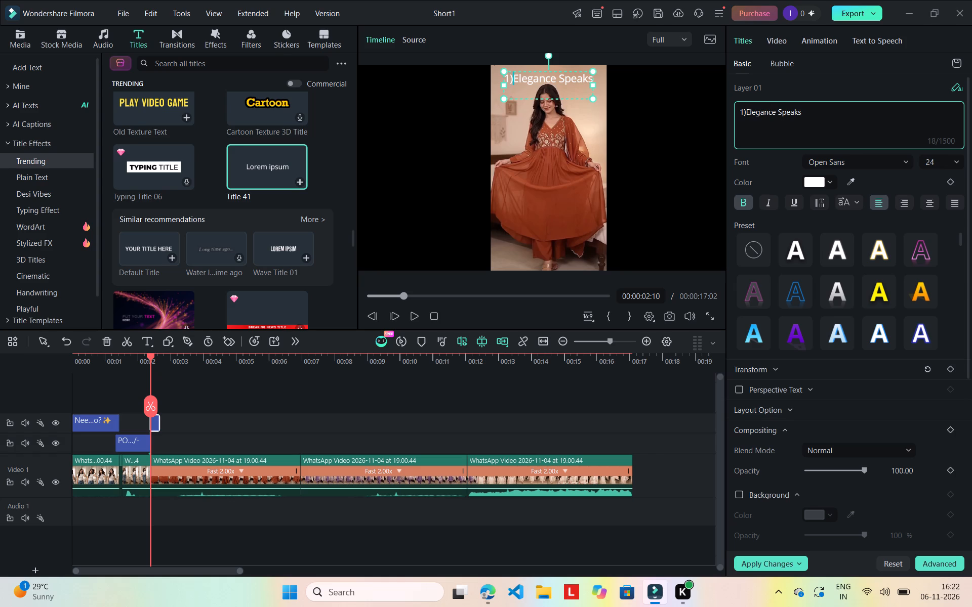
Set the font size of the "Elegance Speaks" title to 20.
click(953, 163)
click(958, 163)
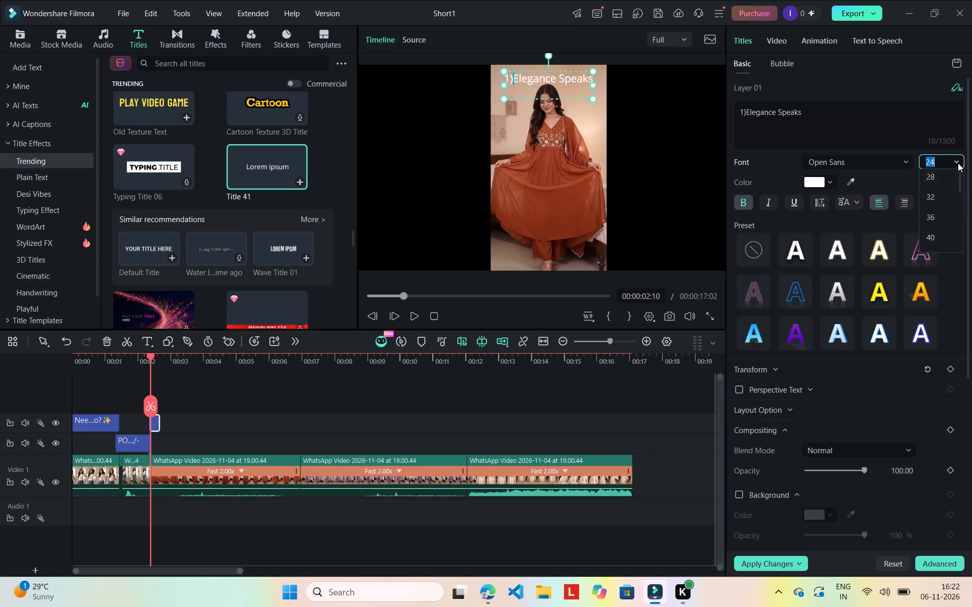
scroll(944, 197, up, 1)
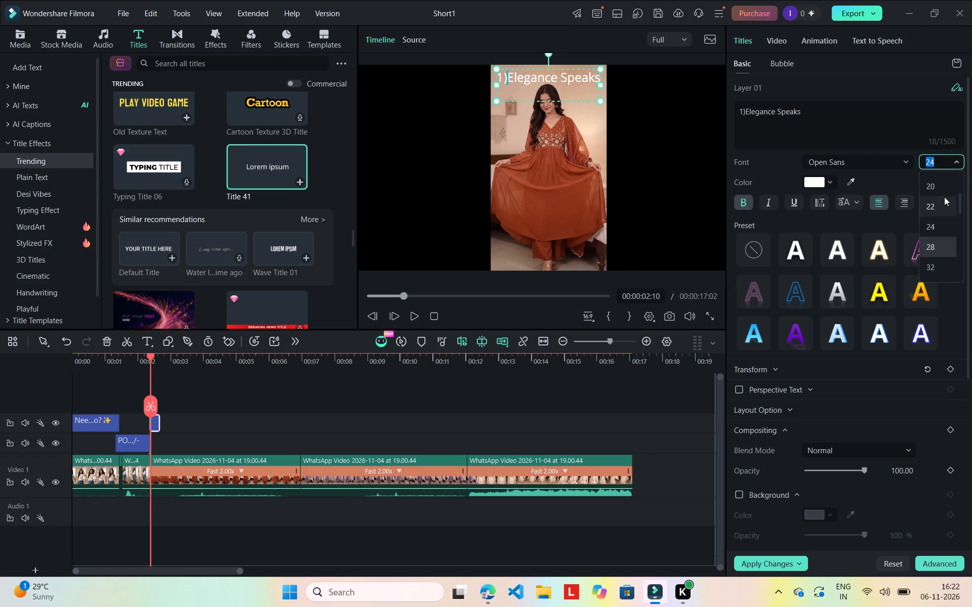
scroll(944, 197, up, 1)
click(942, 201)
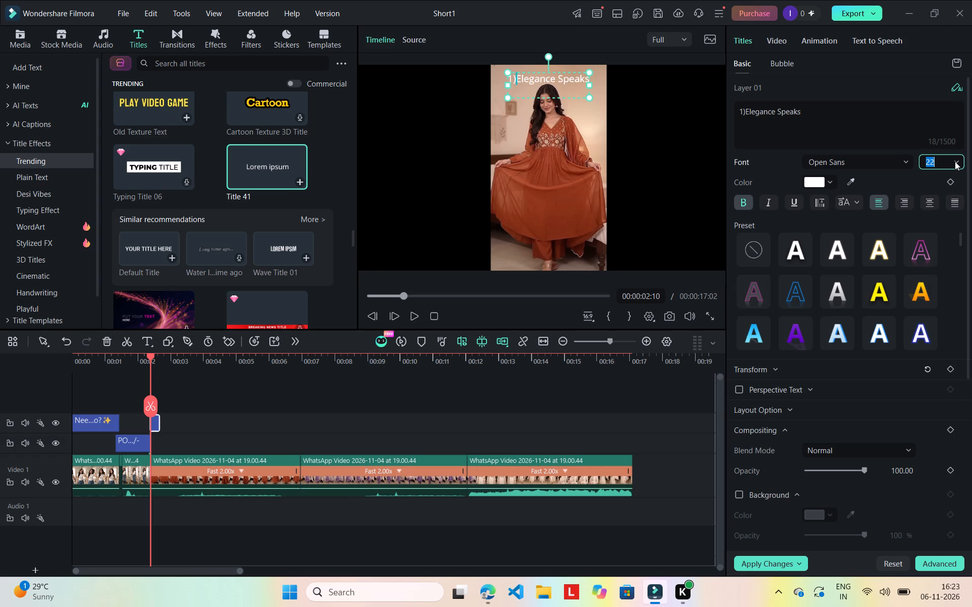
click(955, 161)
click(943, 183)
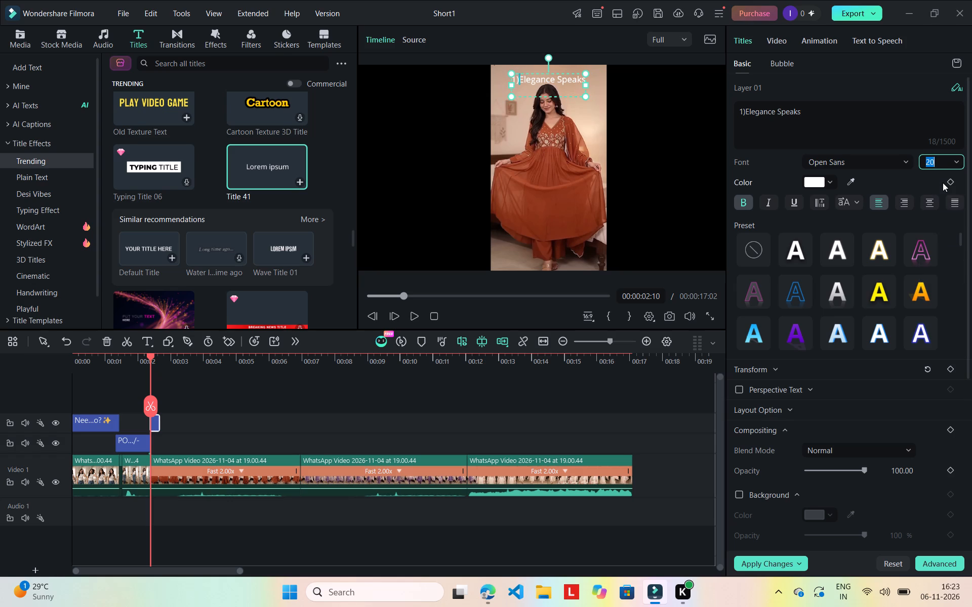
Append two sparkles emojis to the end of the "Elegance Speaks" title text.
click(842, 121)
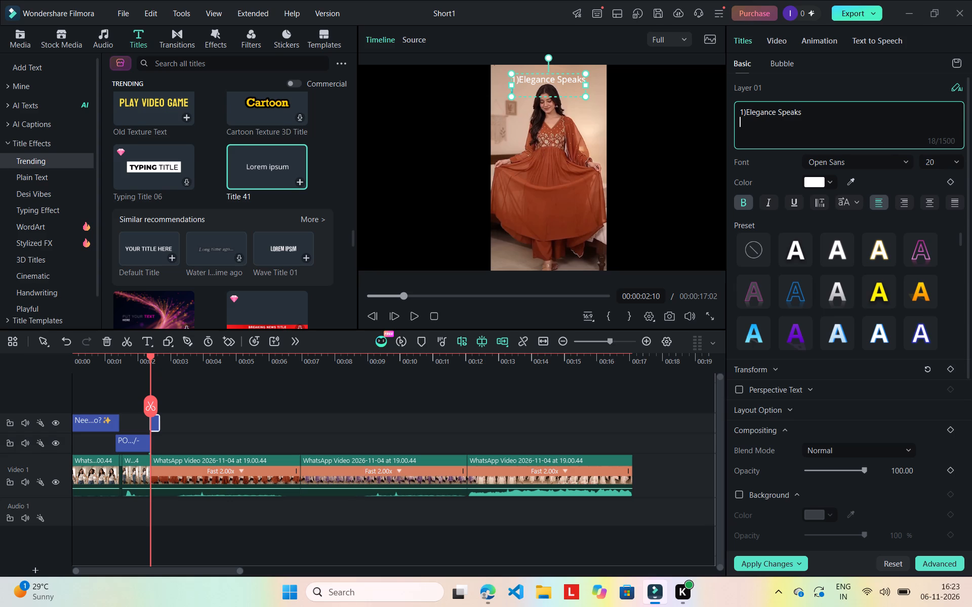
click(825, 117)
key(super+period)
click(801, 257)
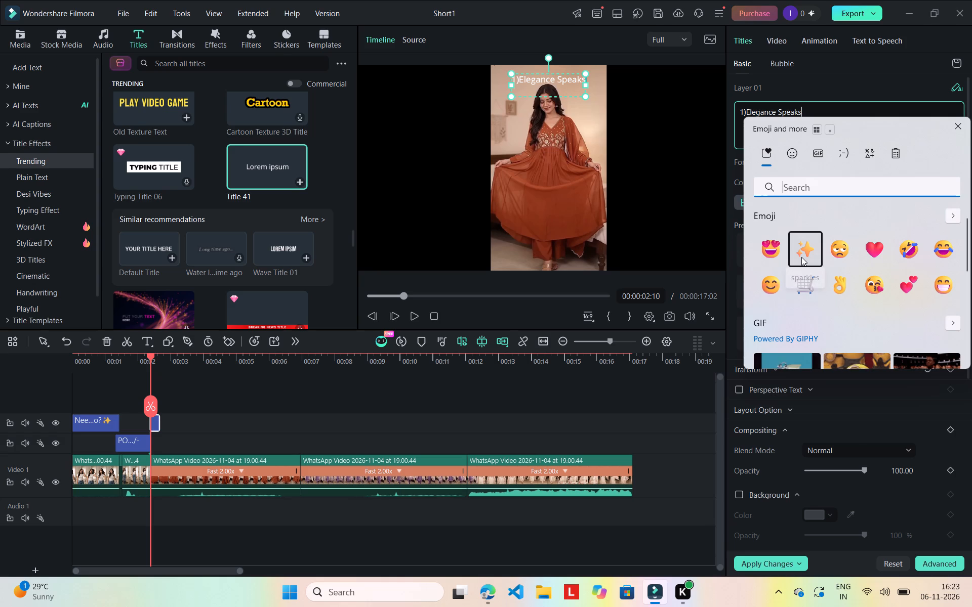
click(801, 257)
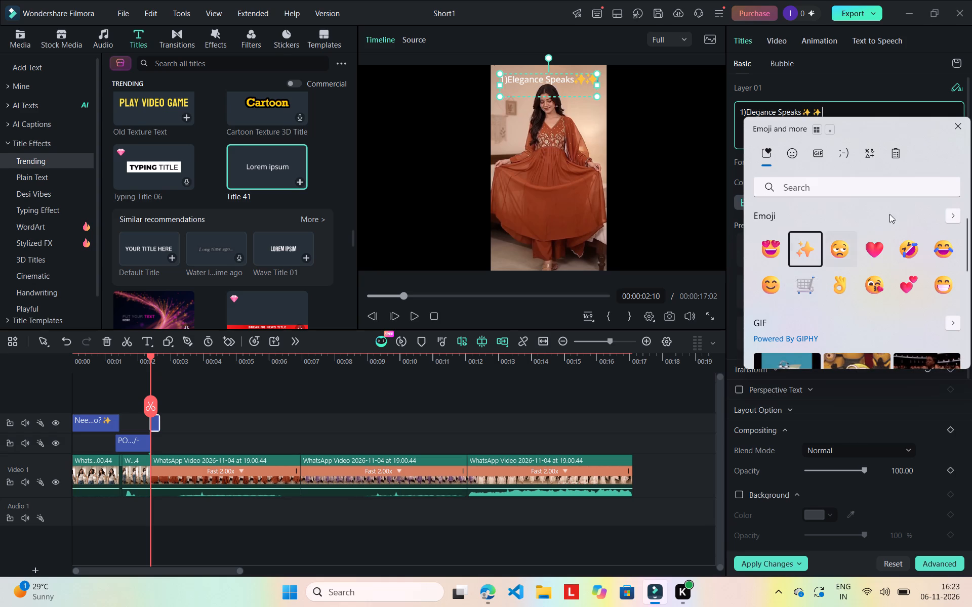
click(914, 93)
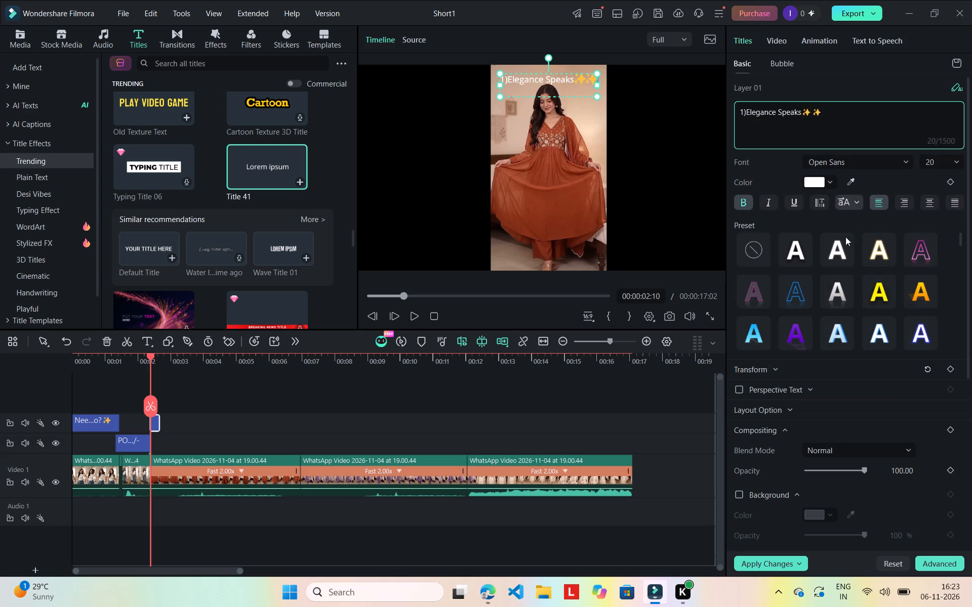
Apply the plain yellow preset text style with a black outline to the "Elegance Speaks" title.
click(874, 295)
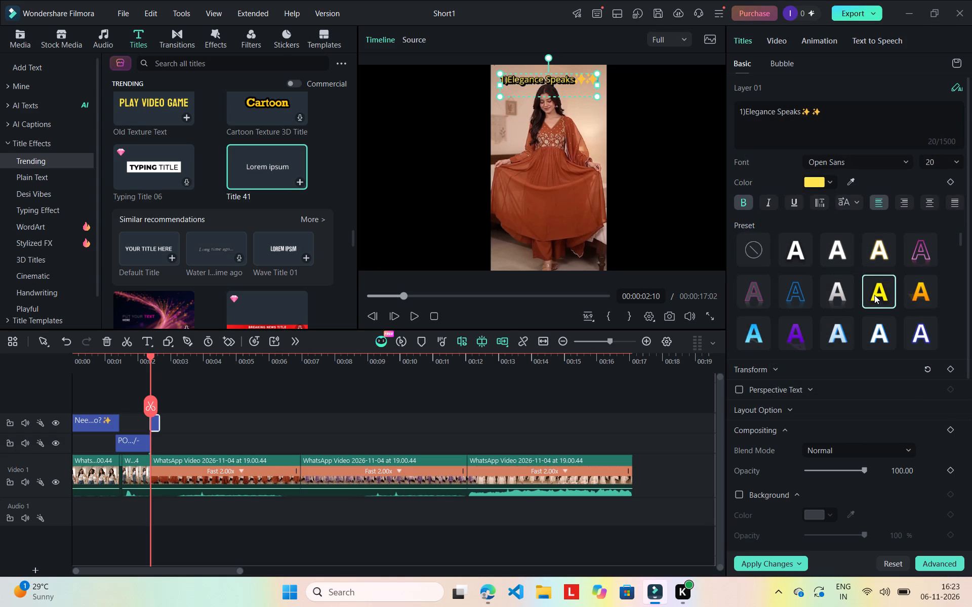
Delete the second sparkles emoji and insert ">>" between "Elegance Speaks" and the remaining emoji.
click(840, 115)
key(BackSpace)
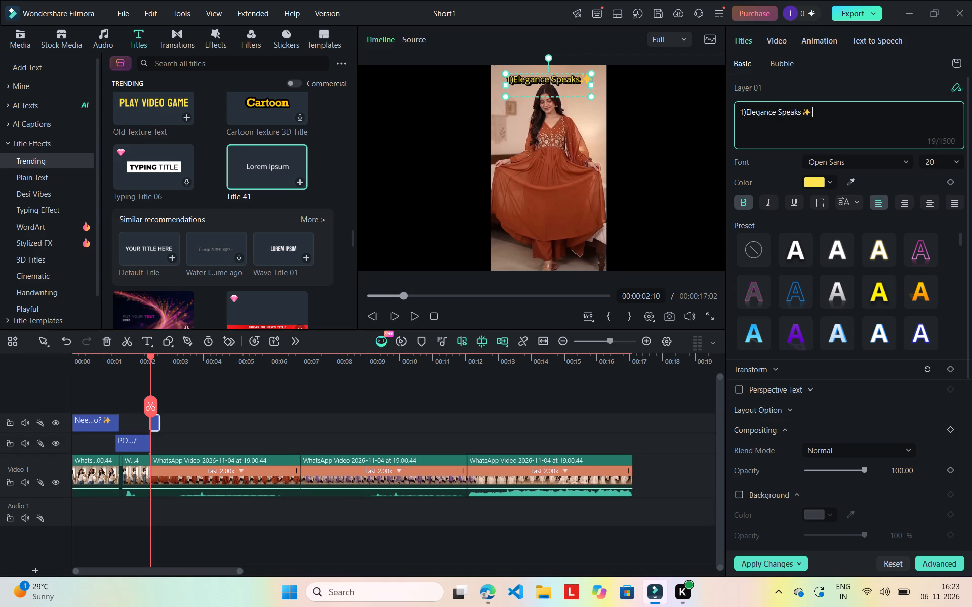
key(Left)
text(>>)
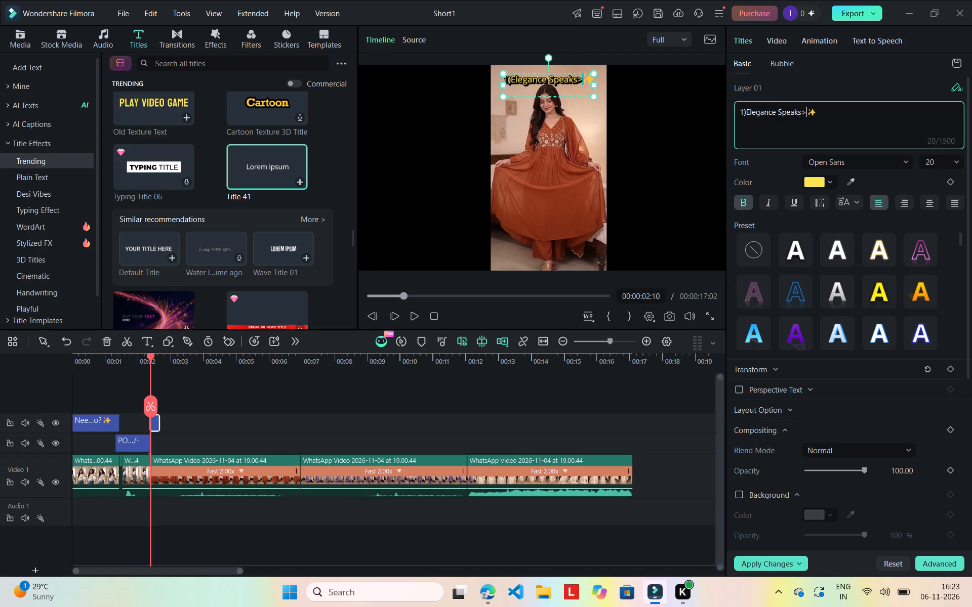
click(732, 190)
click(686, 166)
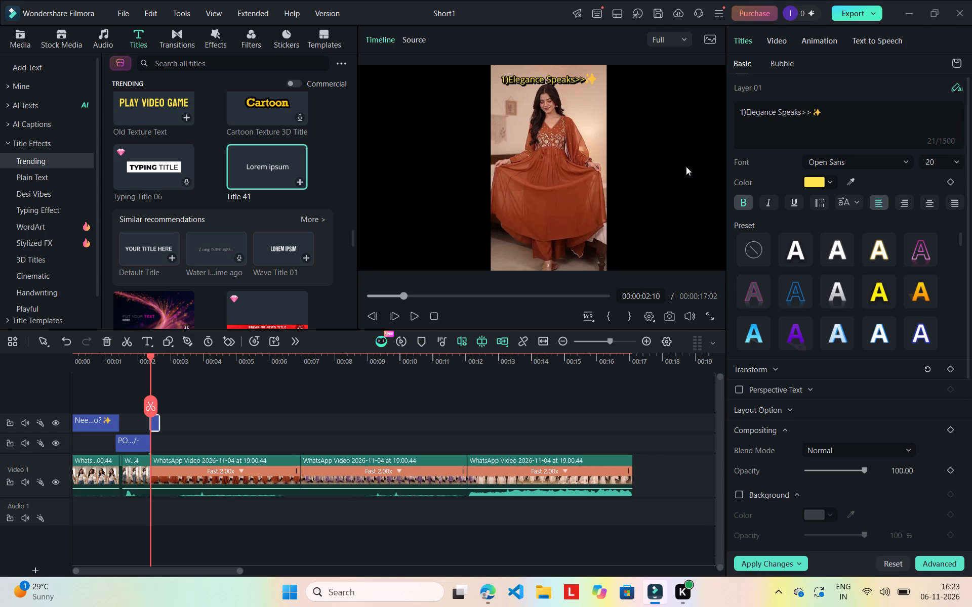
Replace the bracket after the title's number with a period and two spaces before "Elegance Speaks>>".
click(745, 110)
key(space)
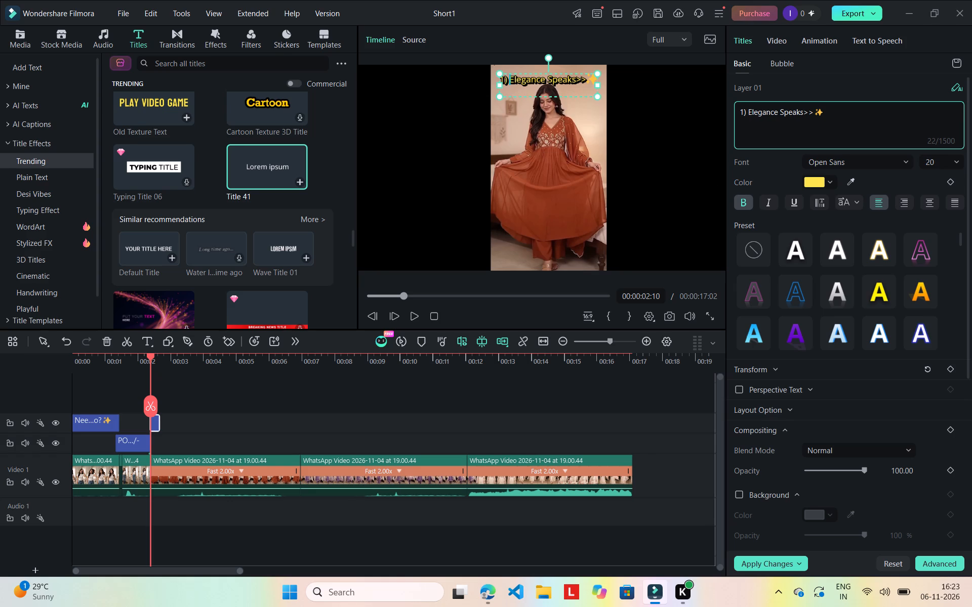
key(BackSpace)
key(BackSpace)
text(.)
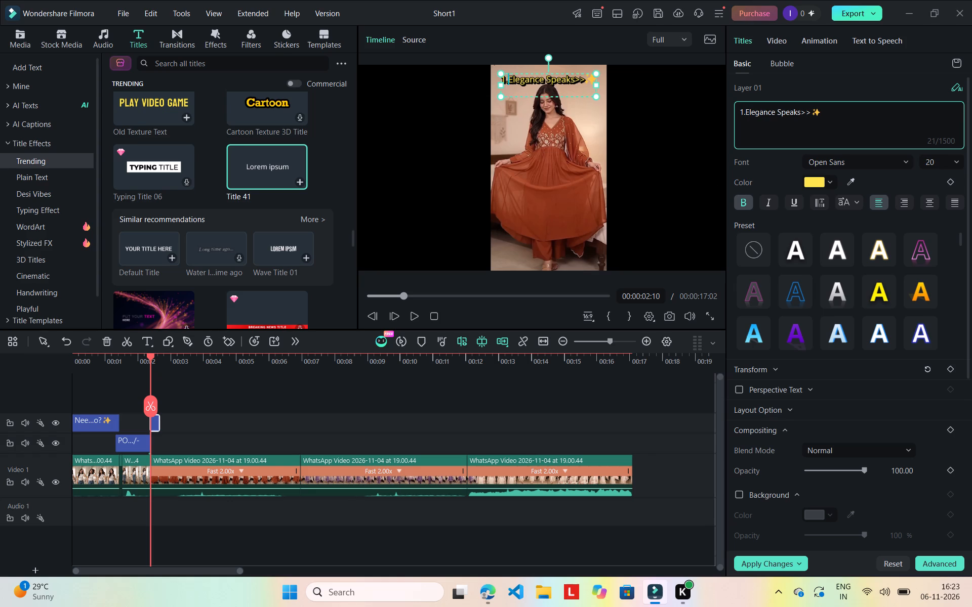
key(space)
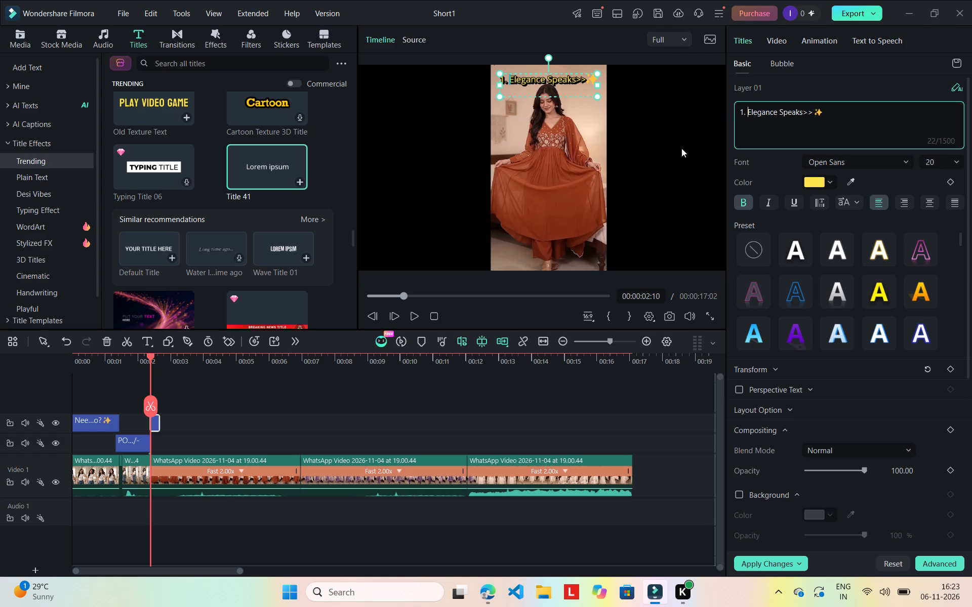
click(681, 148)
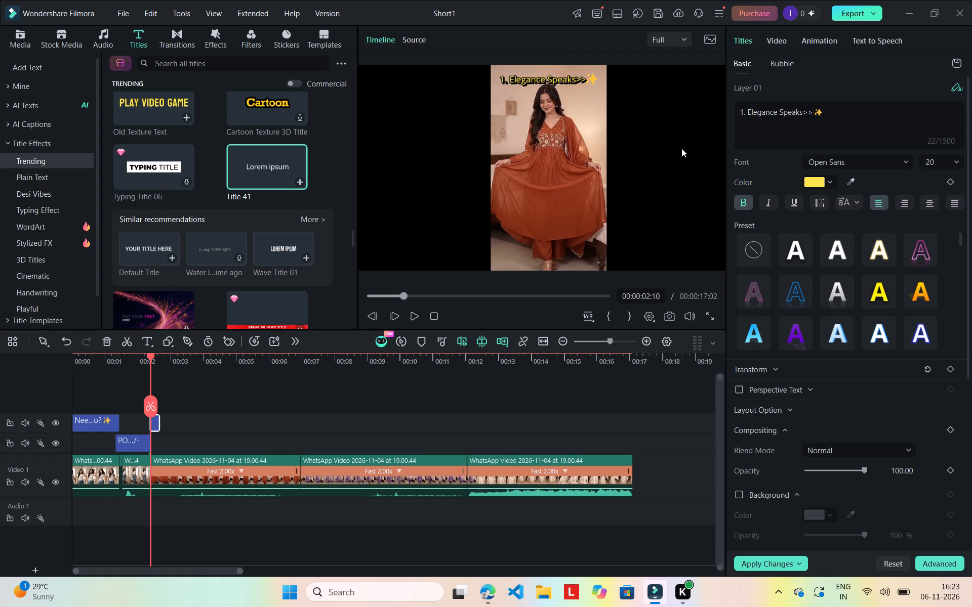
click(744, 110)
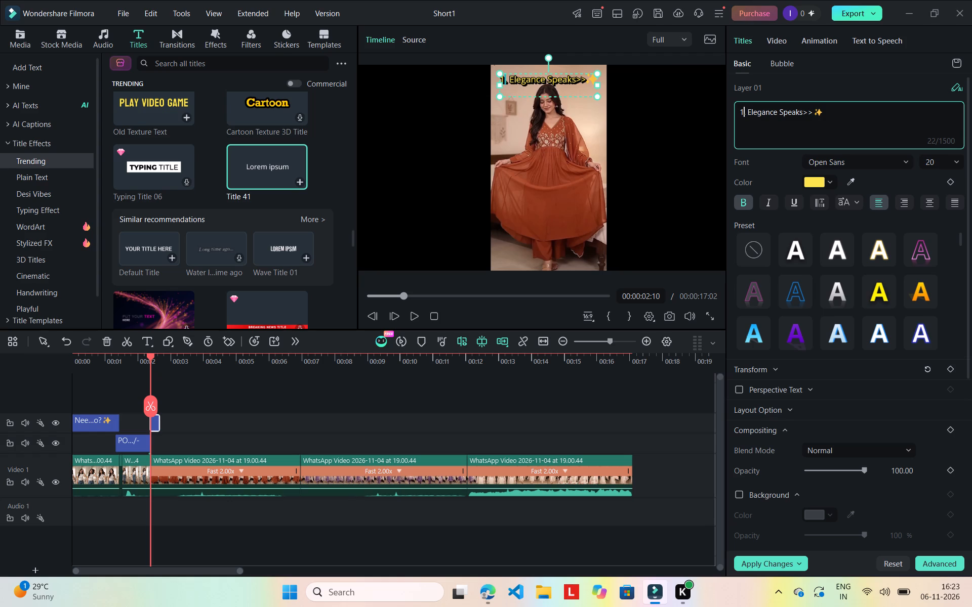
click(750, 111)
key(Left)
key(space)
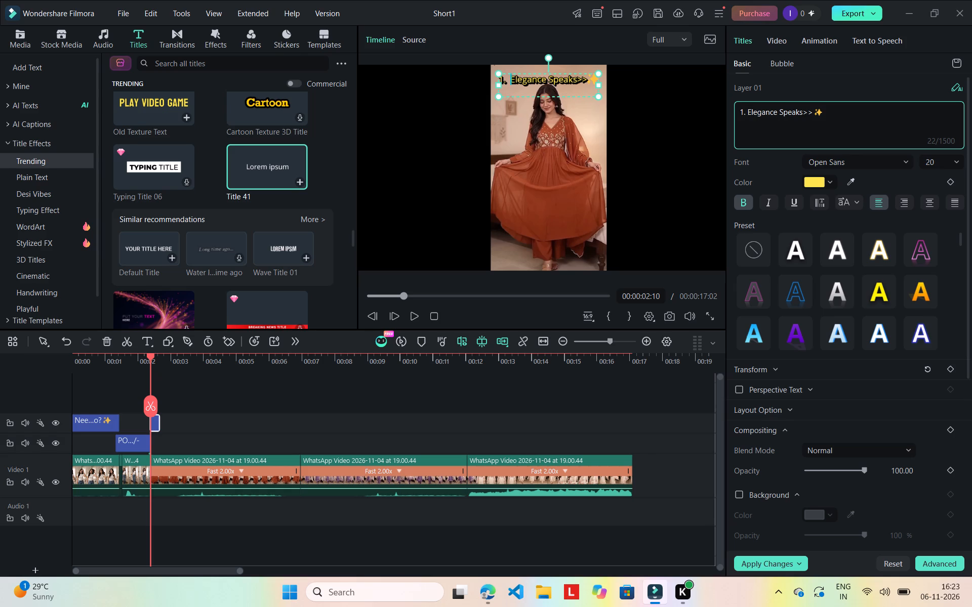
click(682, 176)
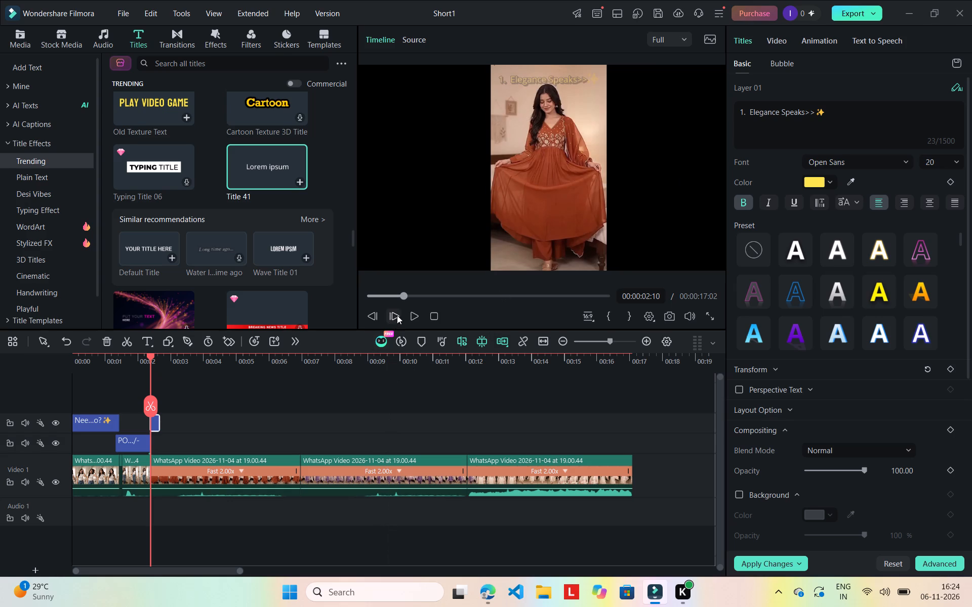
Step frame by frame from 00:00:02:09 to 00:00:02:22 to check how the "Elegance Speaks" title appears and ends.
click(376, 312)
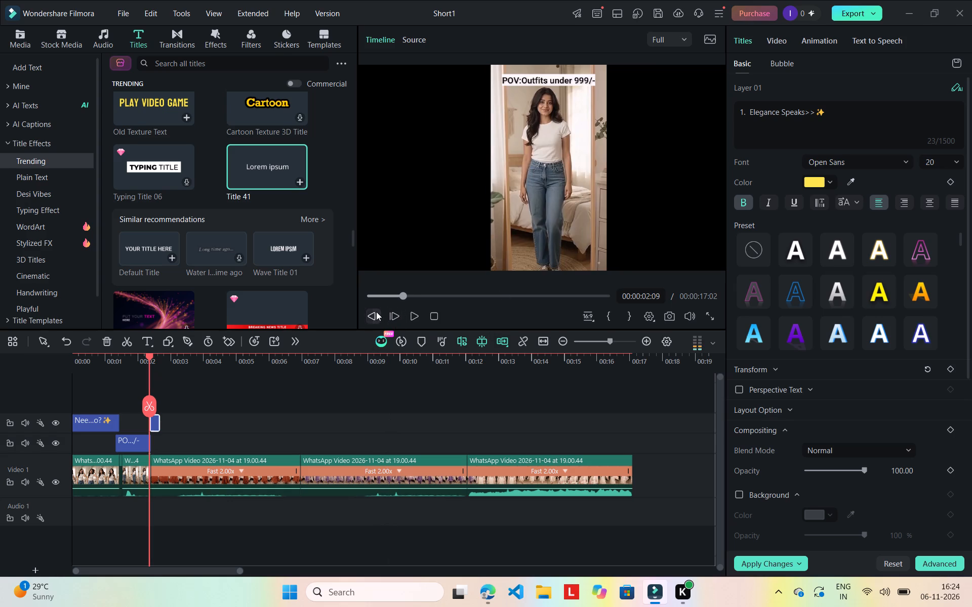
click(386, 313)
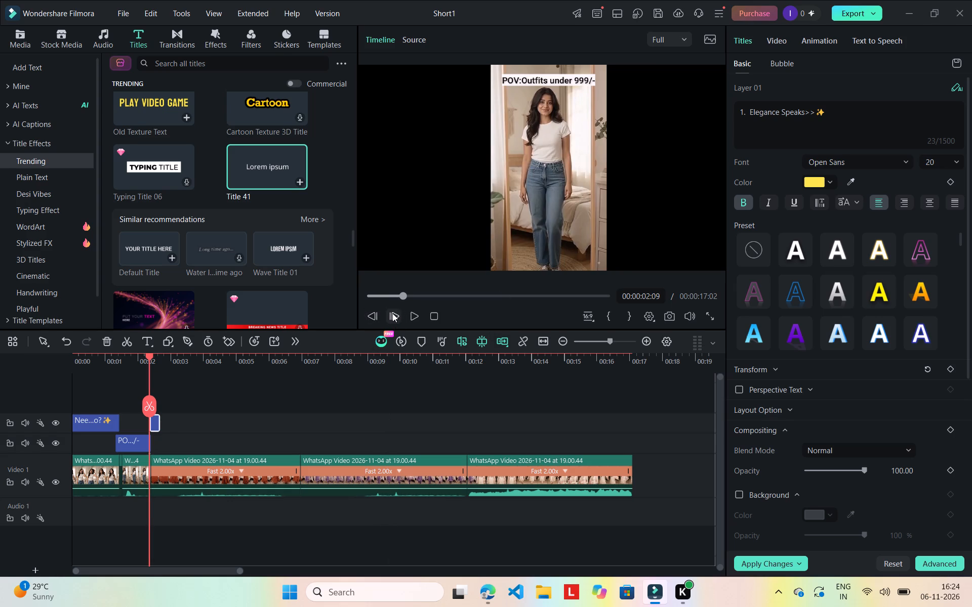
click(392, 313)
click(392, 313)
click(392, 313)
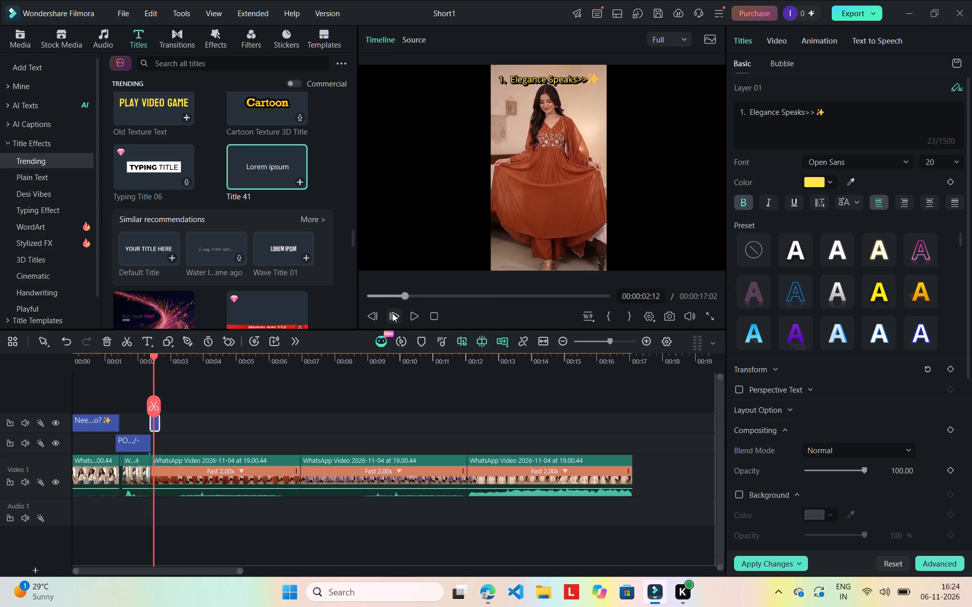
click(392, 313)
click(392, 313)
click(392, 313)
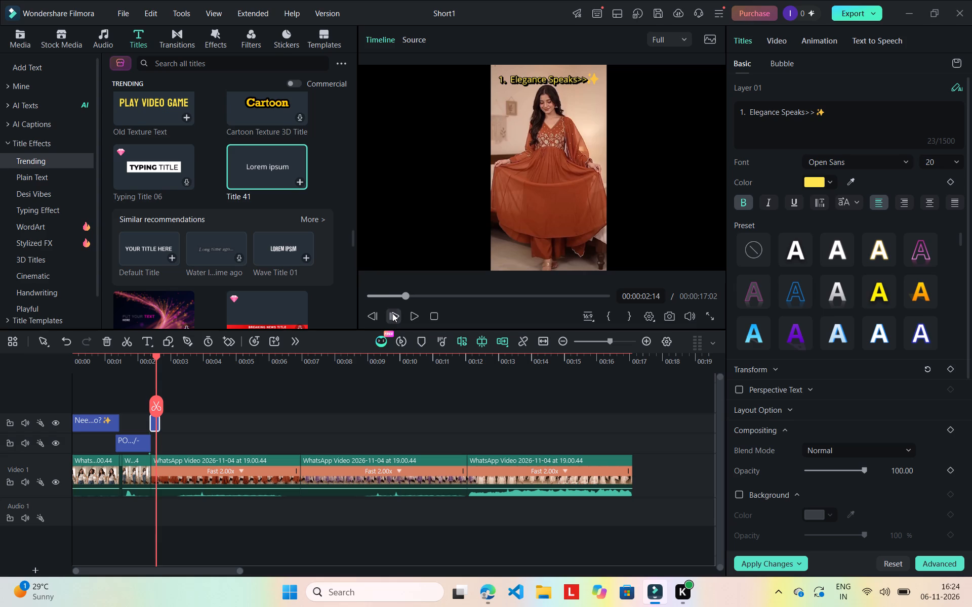
click(392, 313)
click(392, 313)
click(392, 313)
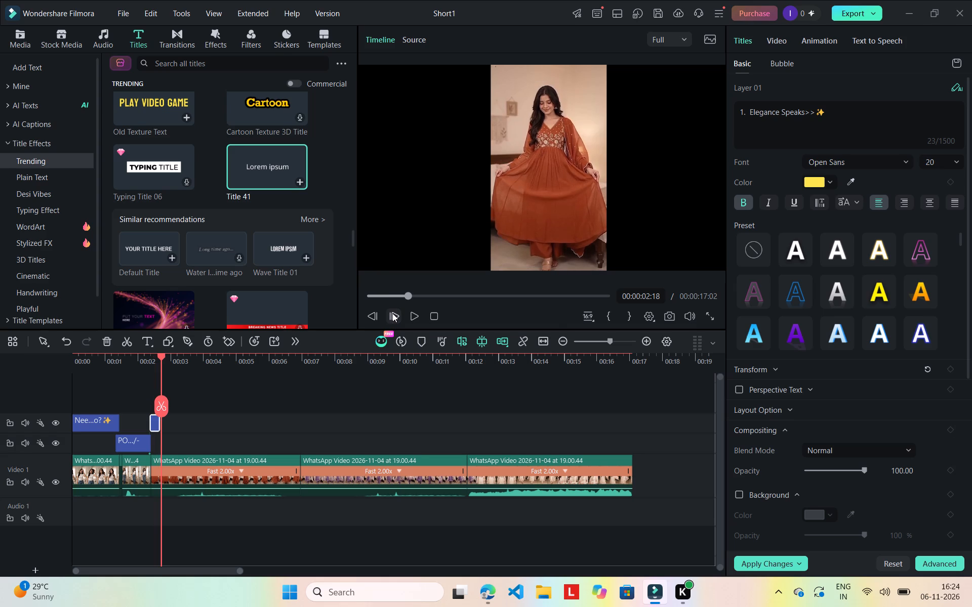
triple_click(392, 313)
click(392, 313)
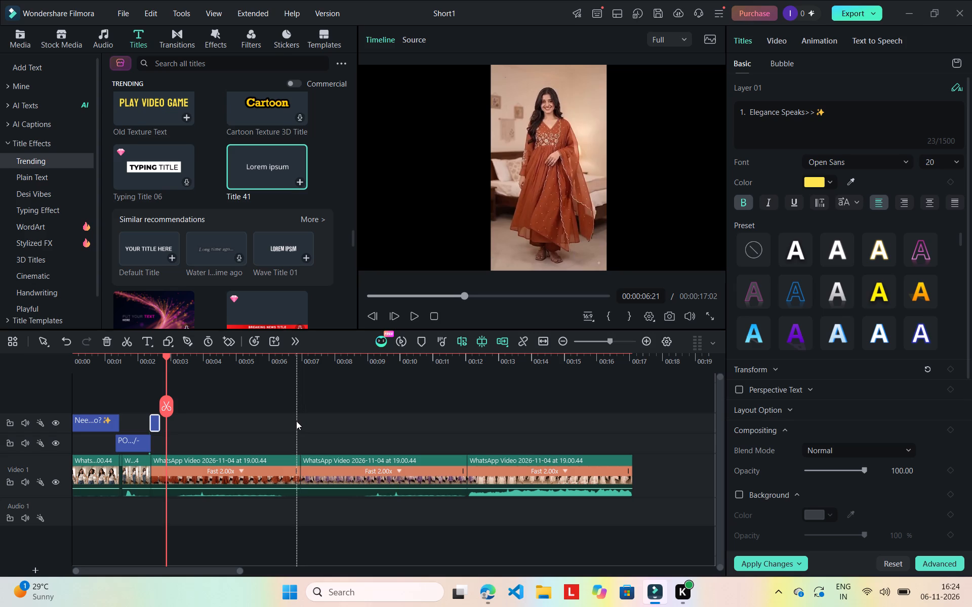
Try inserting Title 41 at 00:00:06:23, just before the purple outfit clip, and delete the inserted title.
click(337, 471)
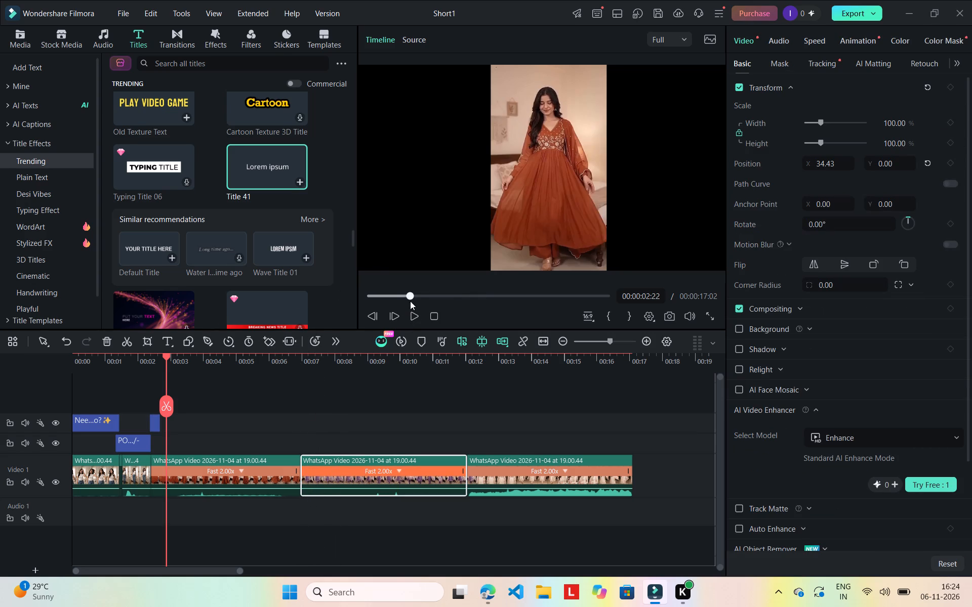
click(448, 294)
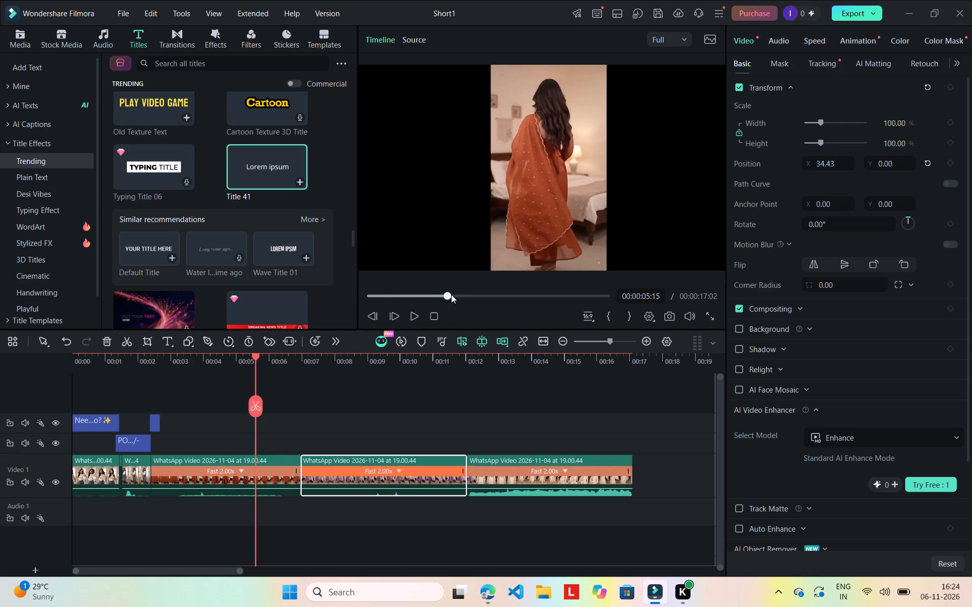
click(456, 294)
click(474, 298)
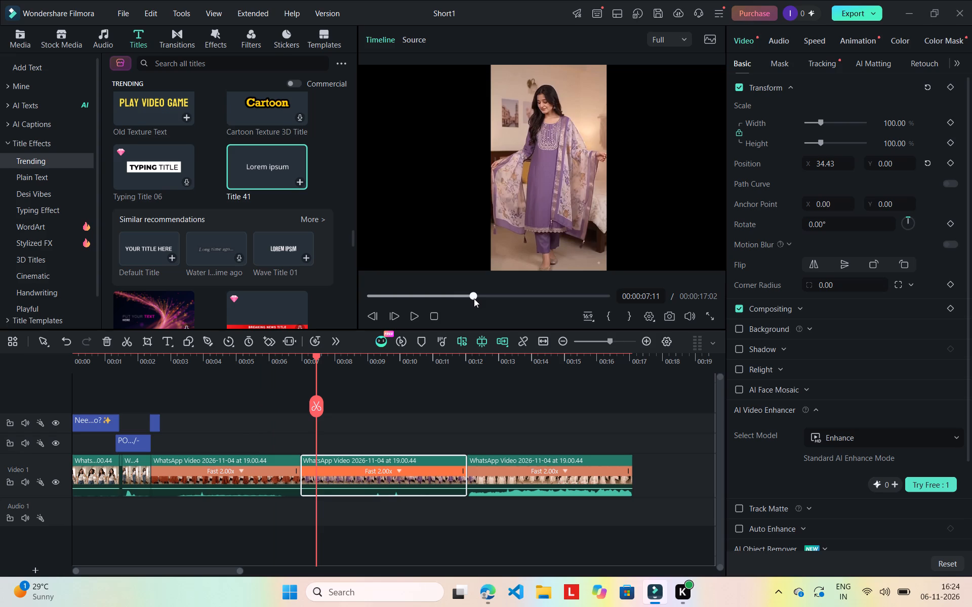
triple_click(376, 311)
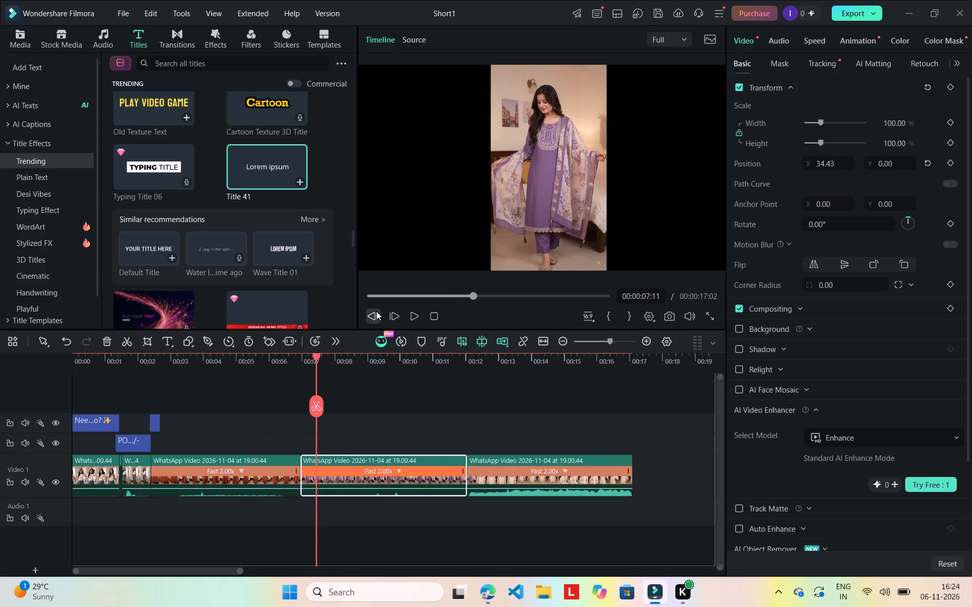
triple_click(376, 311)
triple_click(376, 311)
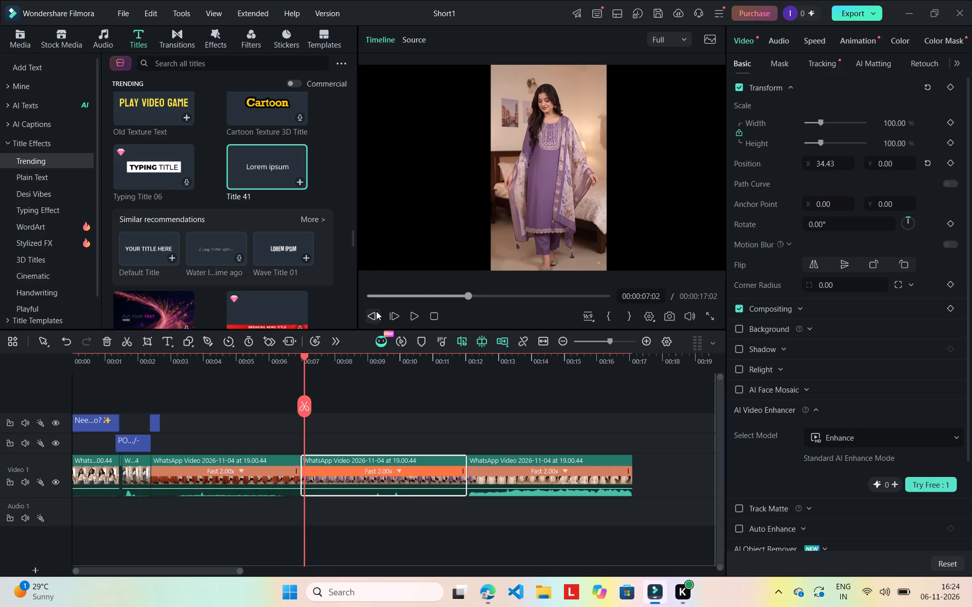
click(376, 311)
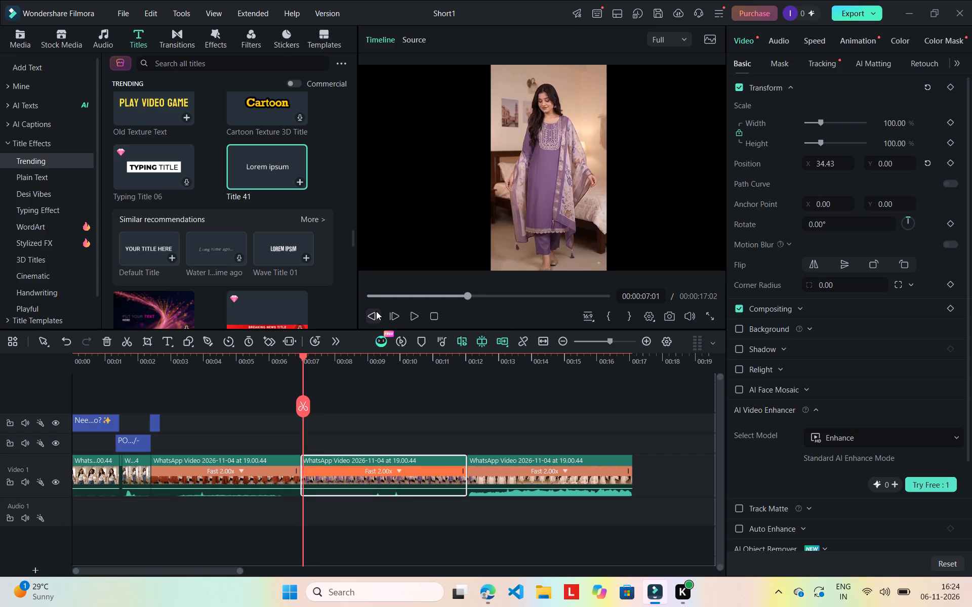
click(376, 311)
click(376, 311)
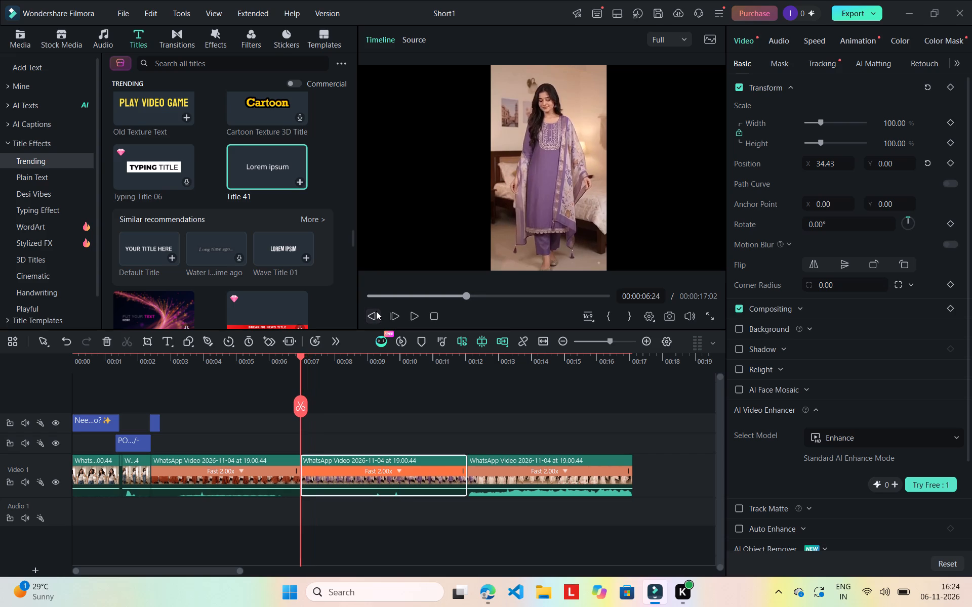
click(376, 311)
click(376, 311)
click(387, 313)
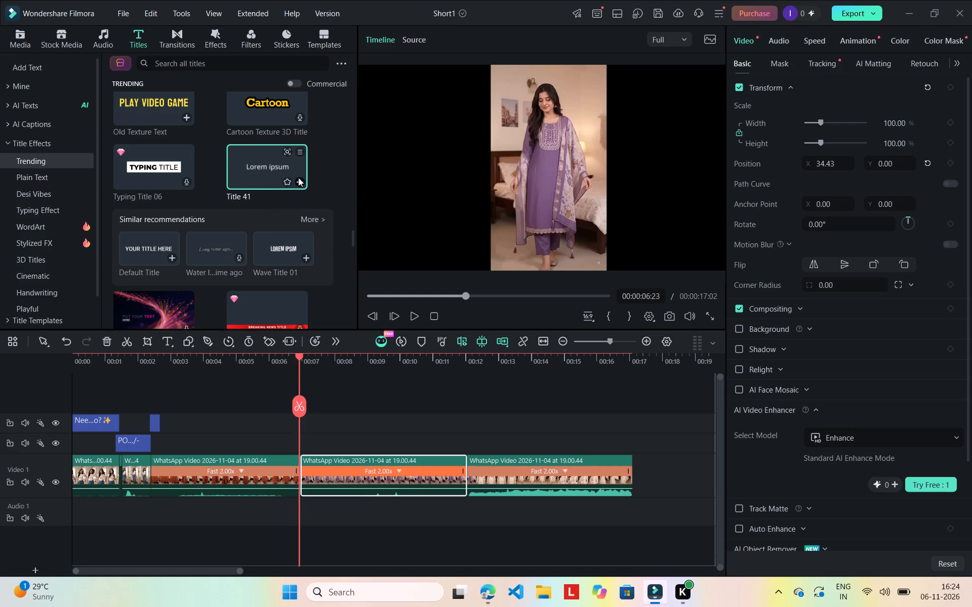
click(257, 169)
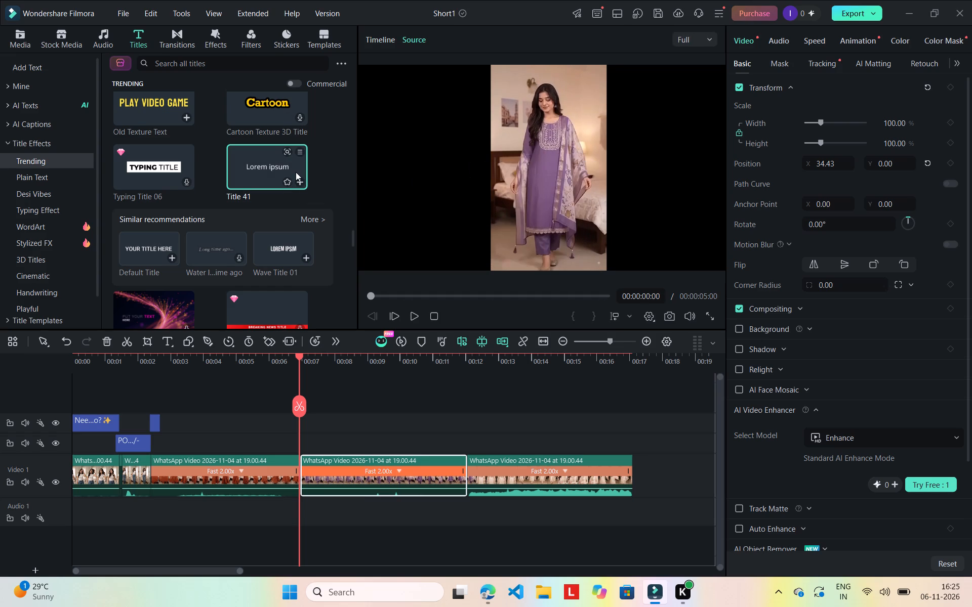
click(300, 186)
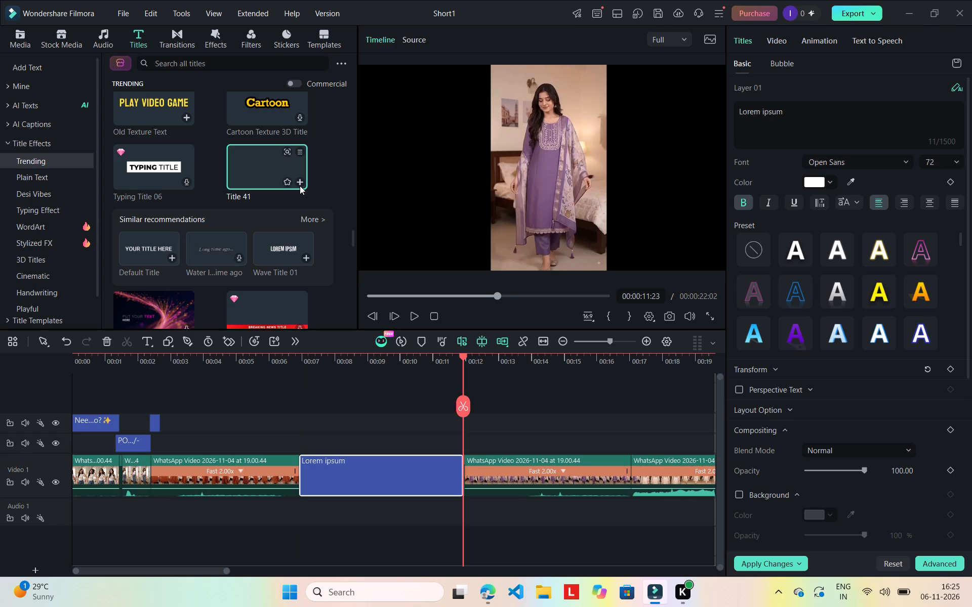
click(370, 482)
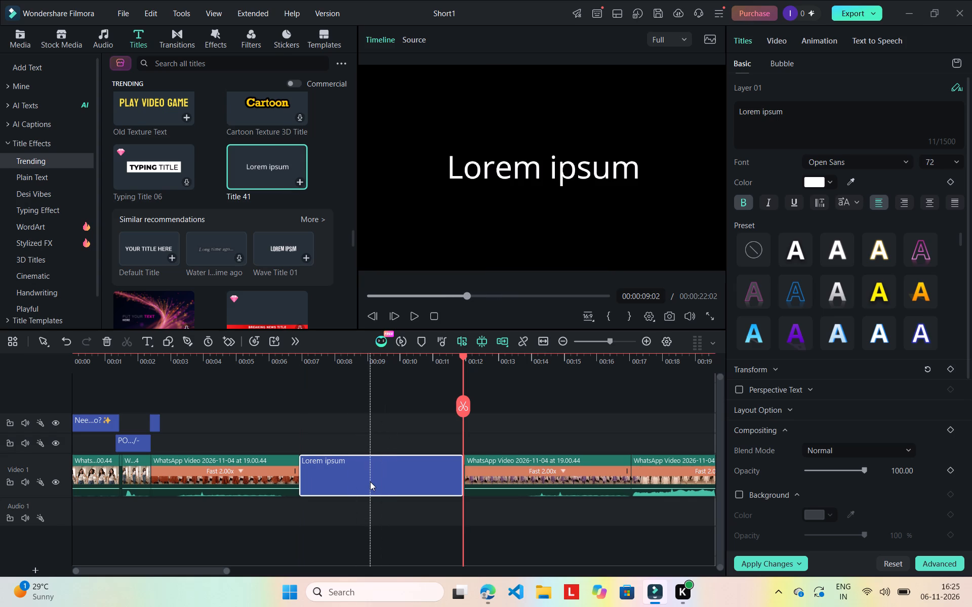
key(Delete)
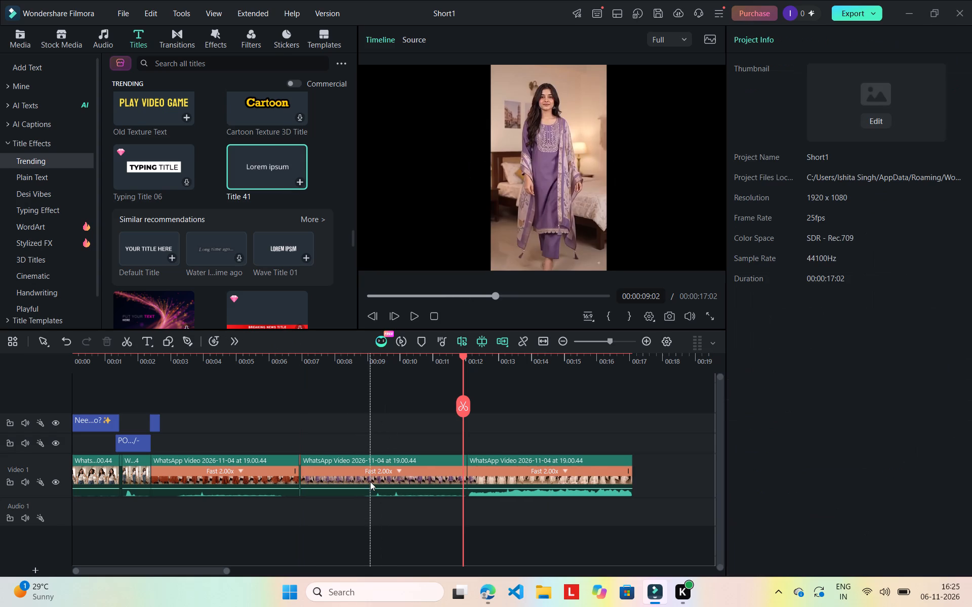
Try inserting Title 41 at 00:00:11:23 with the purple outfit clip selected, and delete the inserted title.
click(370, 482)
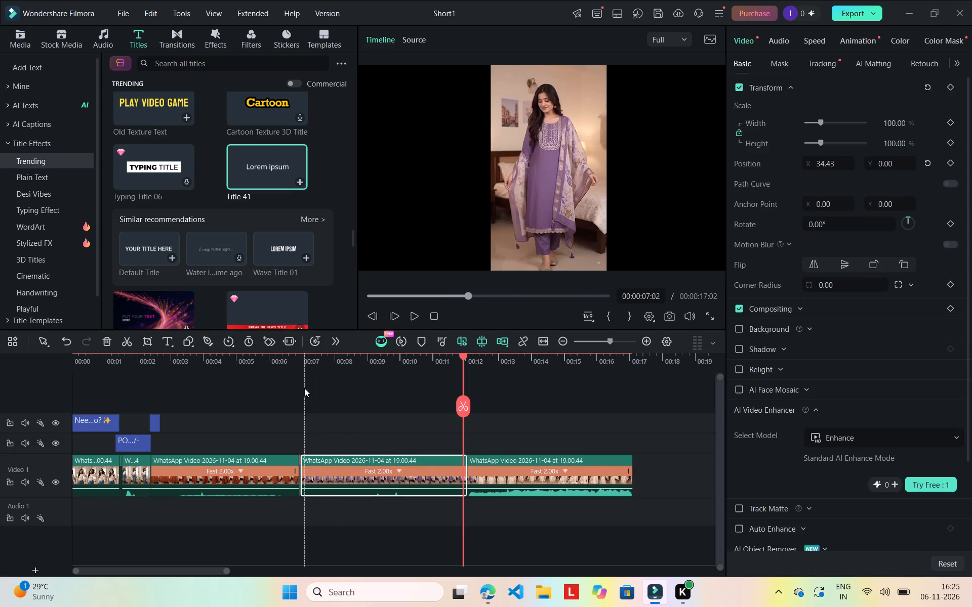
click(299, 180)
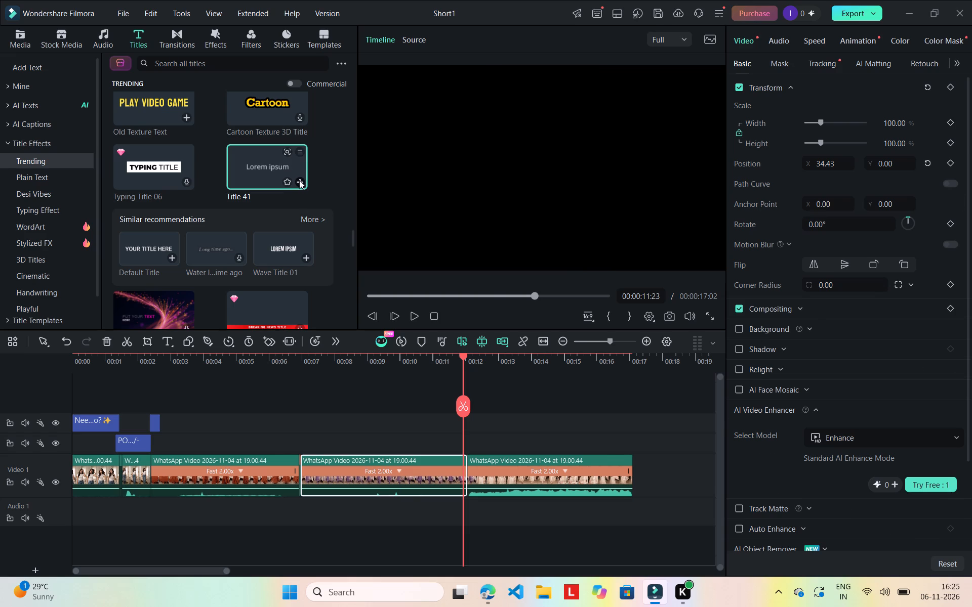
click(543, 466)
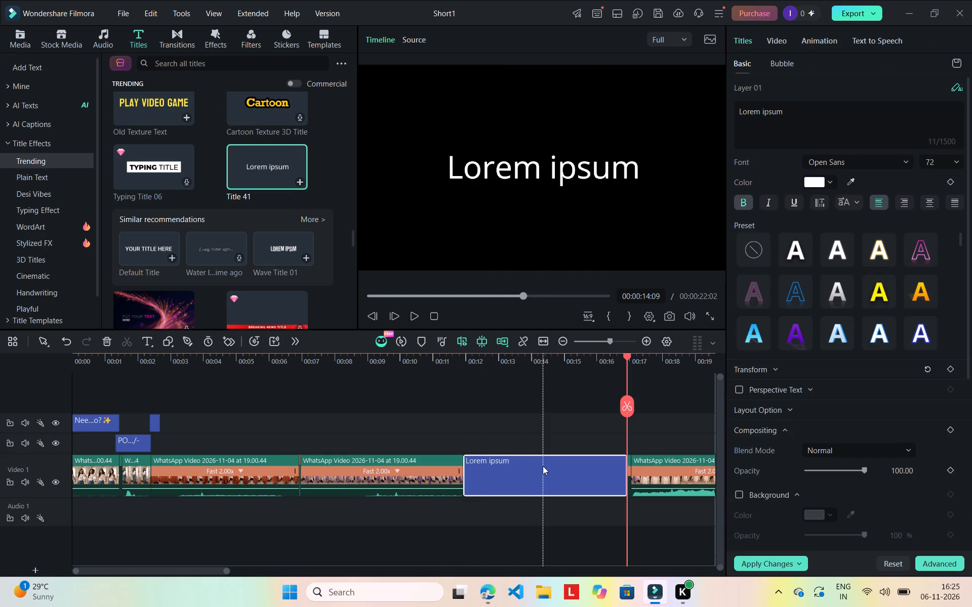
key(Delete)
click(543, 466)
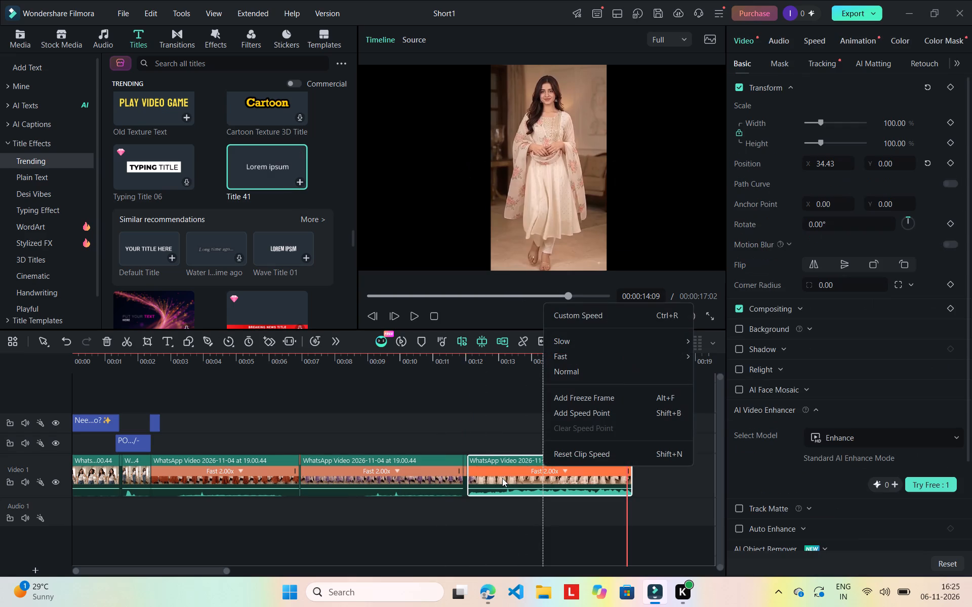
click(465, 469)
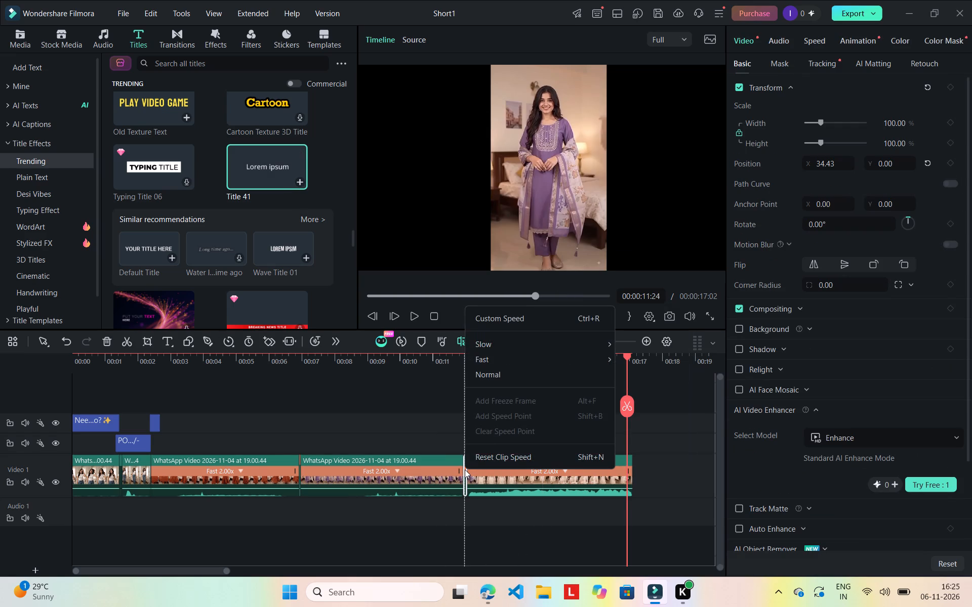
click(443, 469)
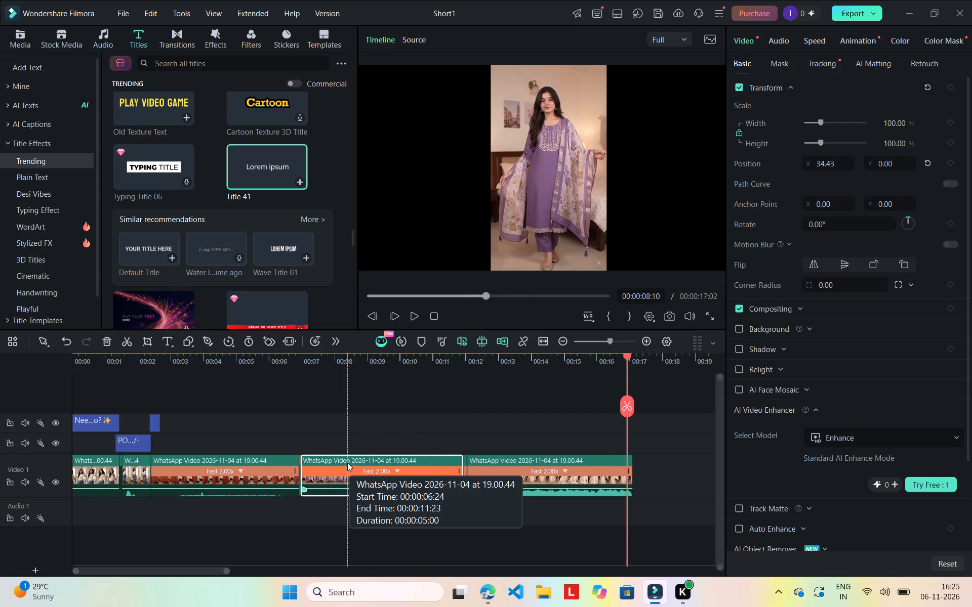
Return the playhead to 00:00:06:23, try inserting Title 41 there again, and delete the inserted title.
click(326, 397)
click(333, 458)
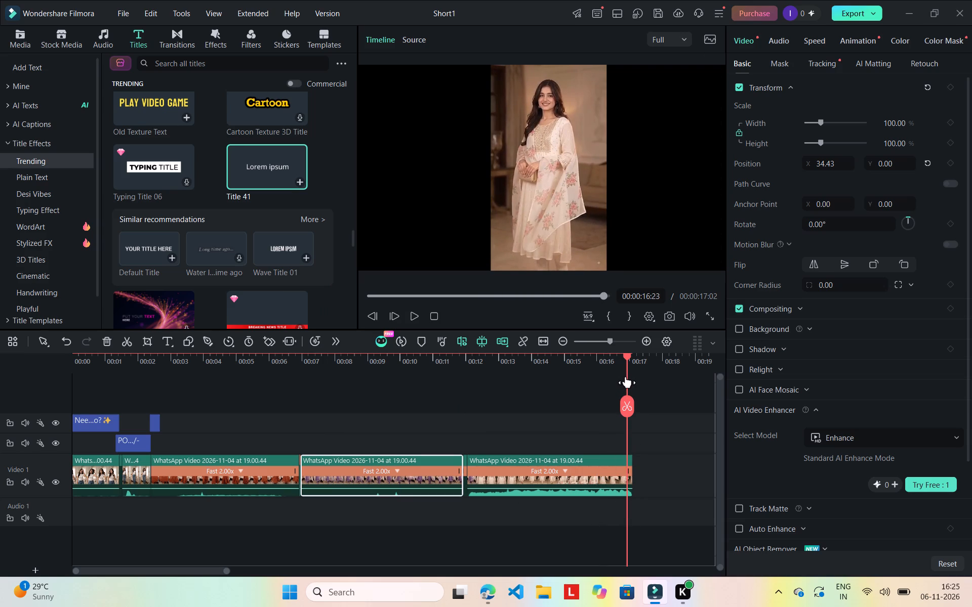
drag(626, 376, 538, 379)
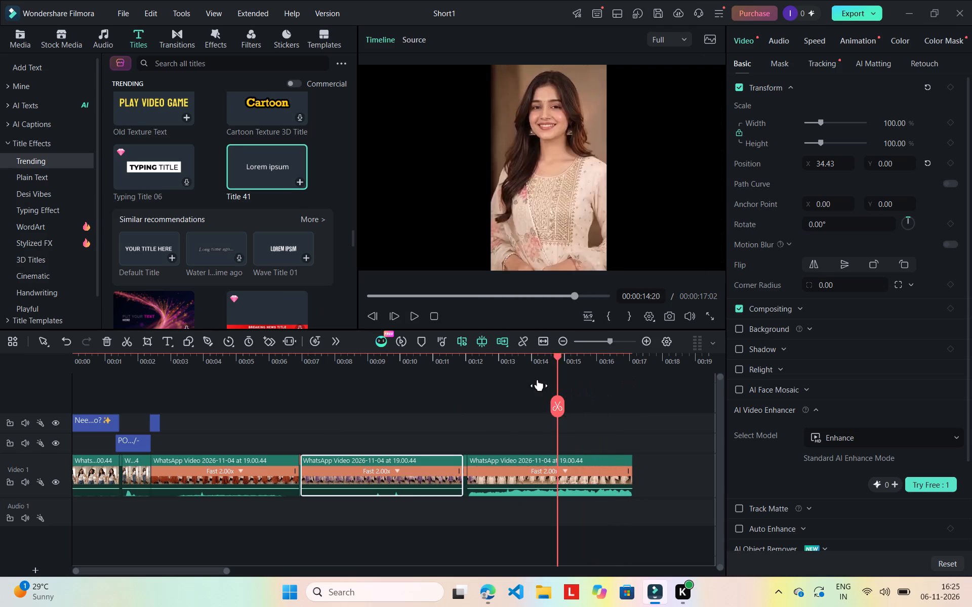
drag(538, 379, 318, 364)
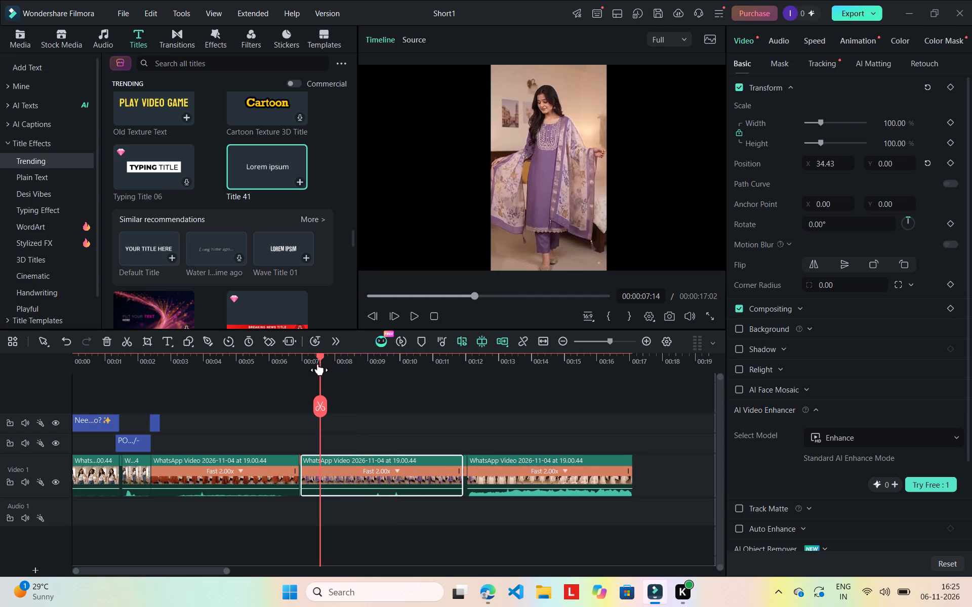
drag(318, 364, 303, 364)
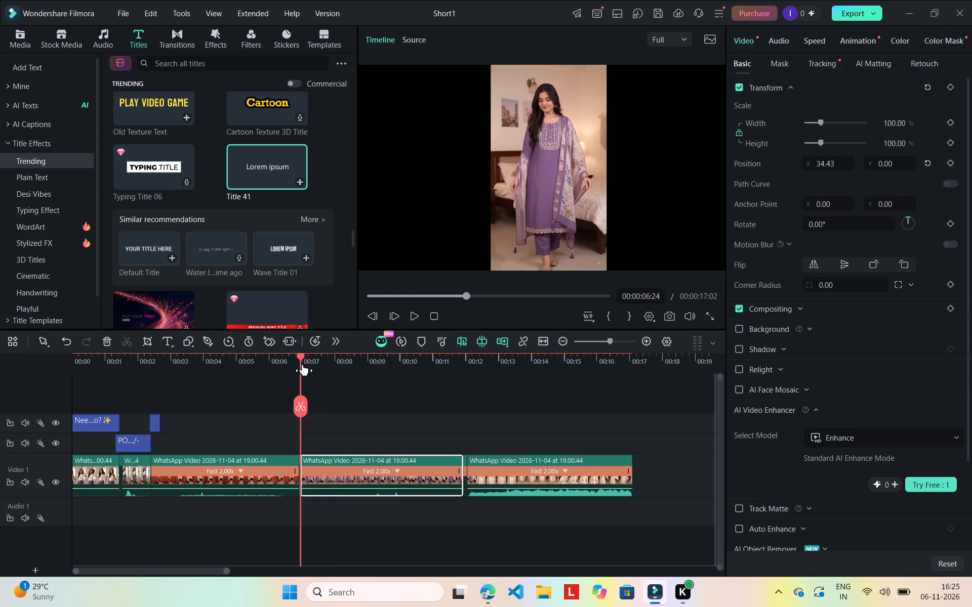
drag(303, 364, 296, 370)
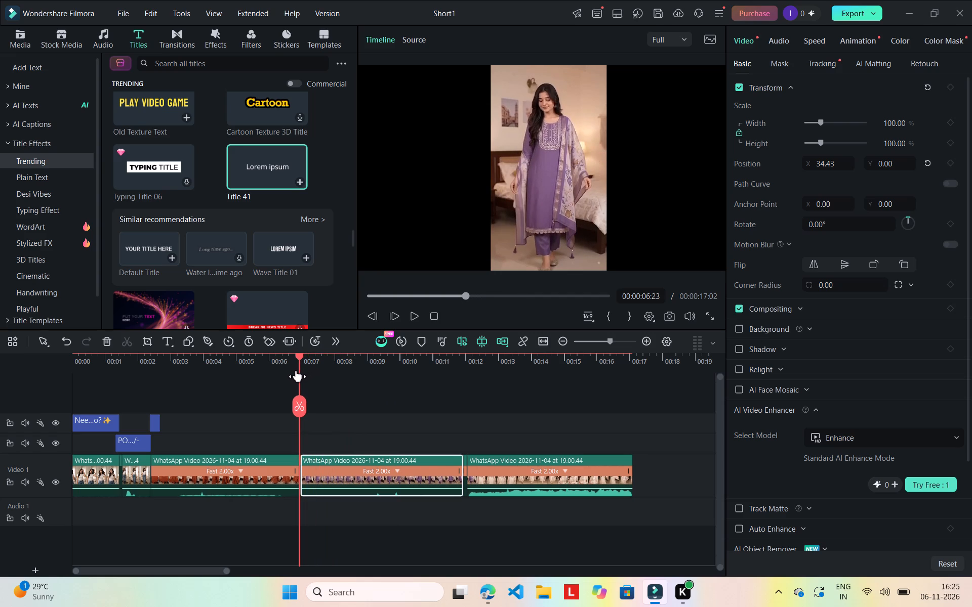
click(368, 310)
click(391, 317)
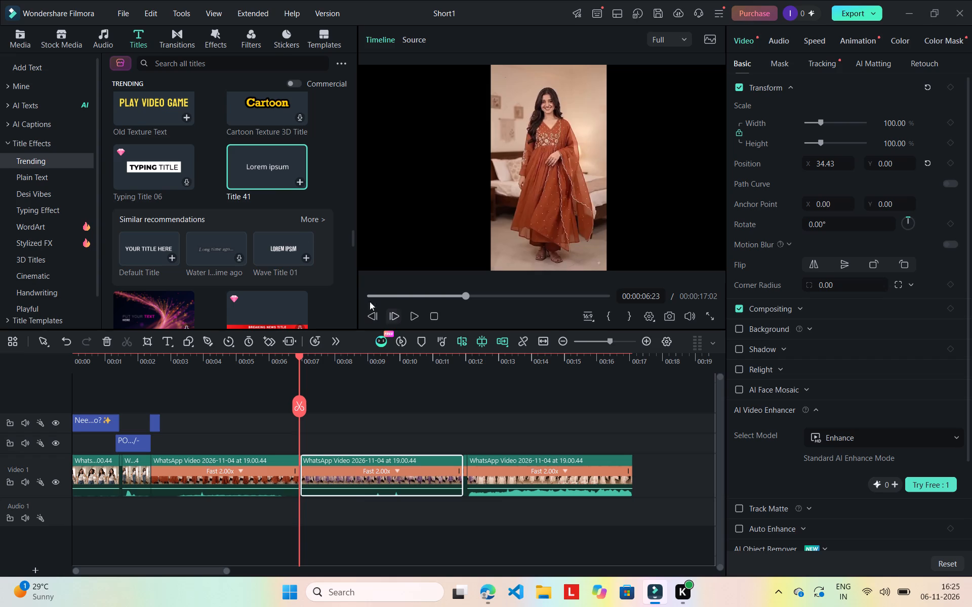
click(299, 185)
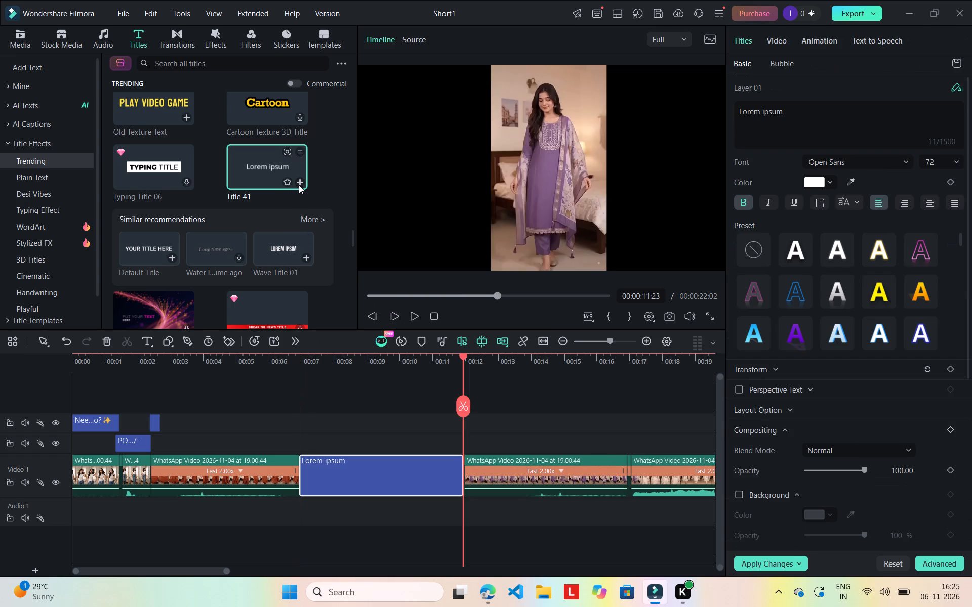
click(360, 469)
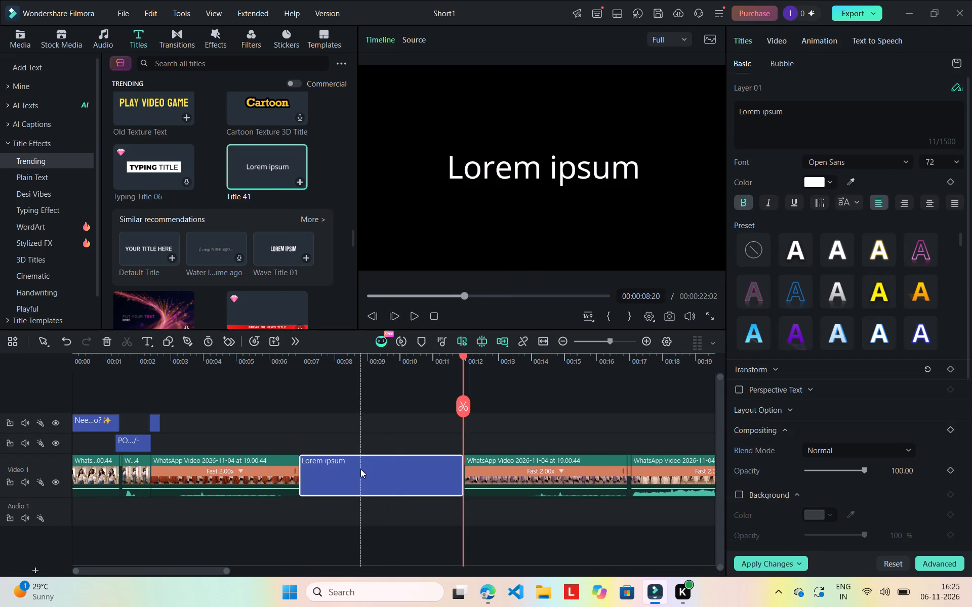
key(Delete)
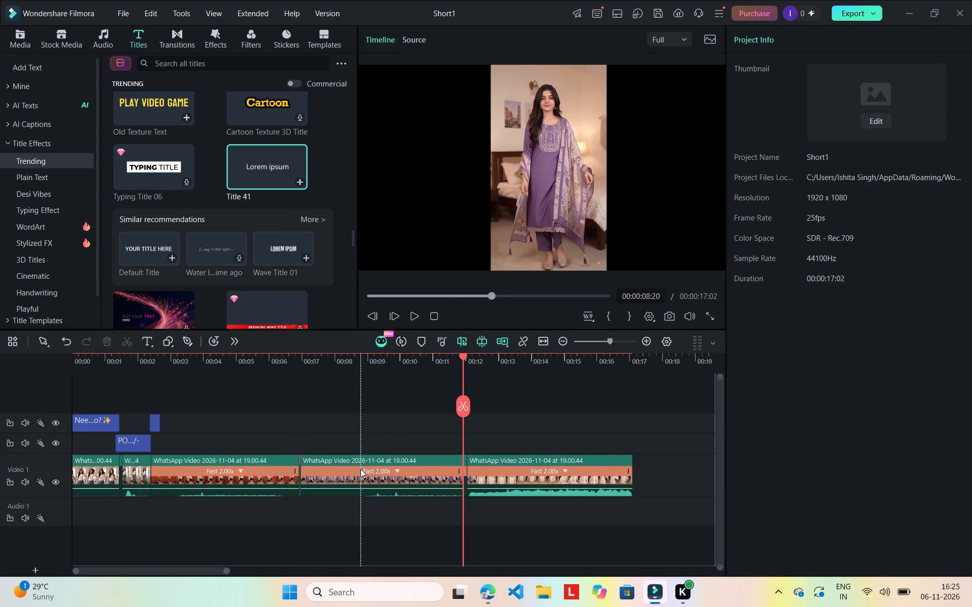
Add Title 41 with no clip selected and place it on the lower title track above the purple outfit clip, starting at about 00:00:07:01.
click(360, 469)
click(337, 442)
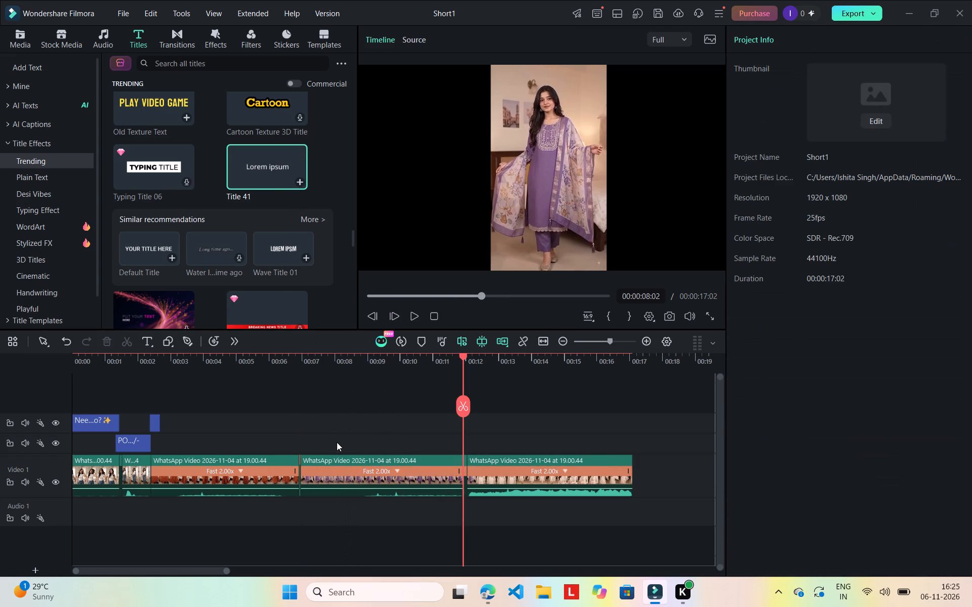
click(322, 443)
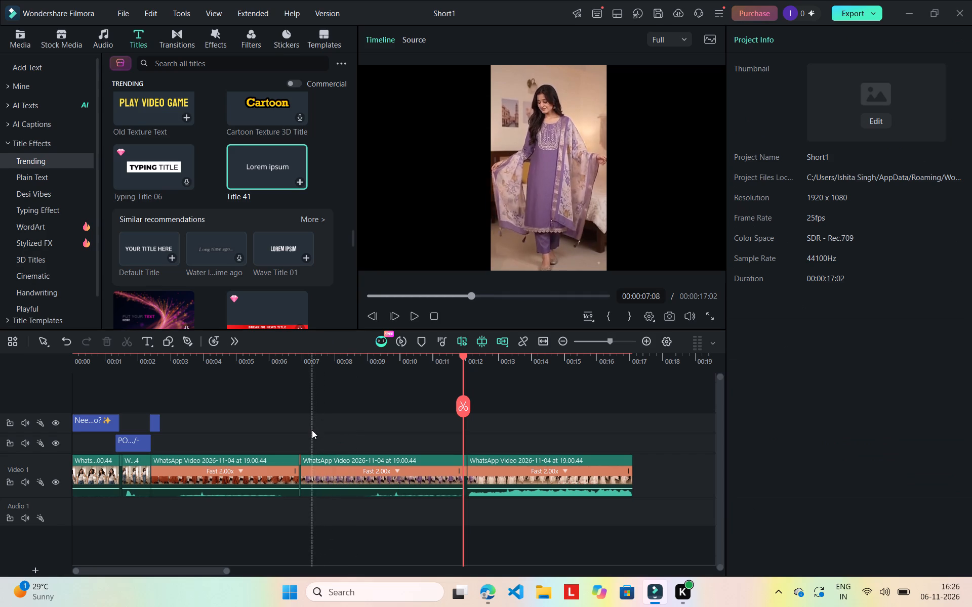
click(300, 183)
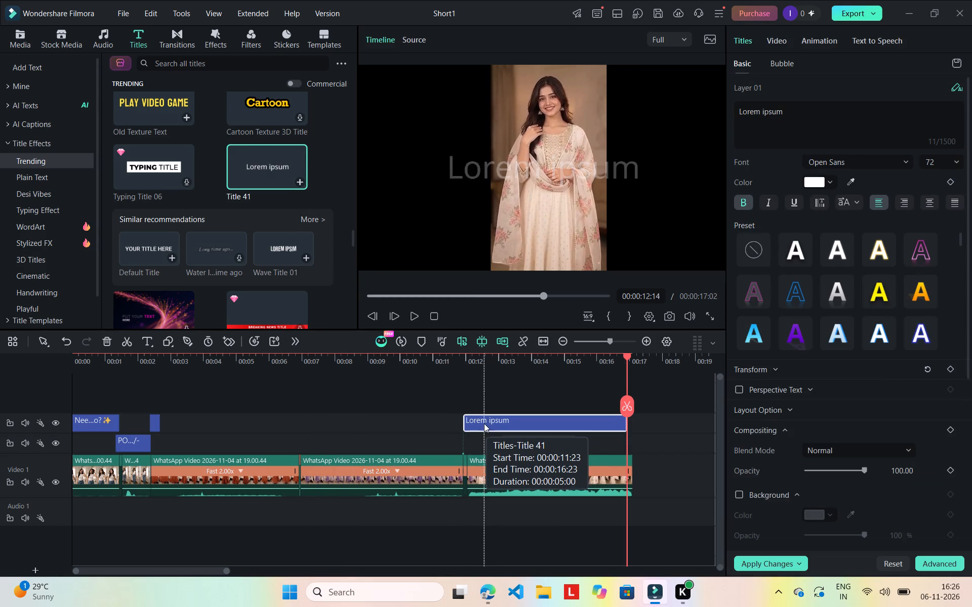
drag(483, 424, 344, 417)
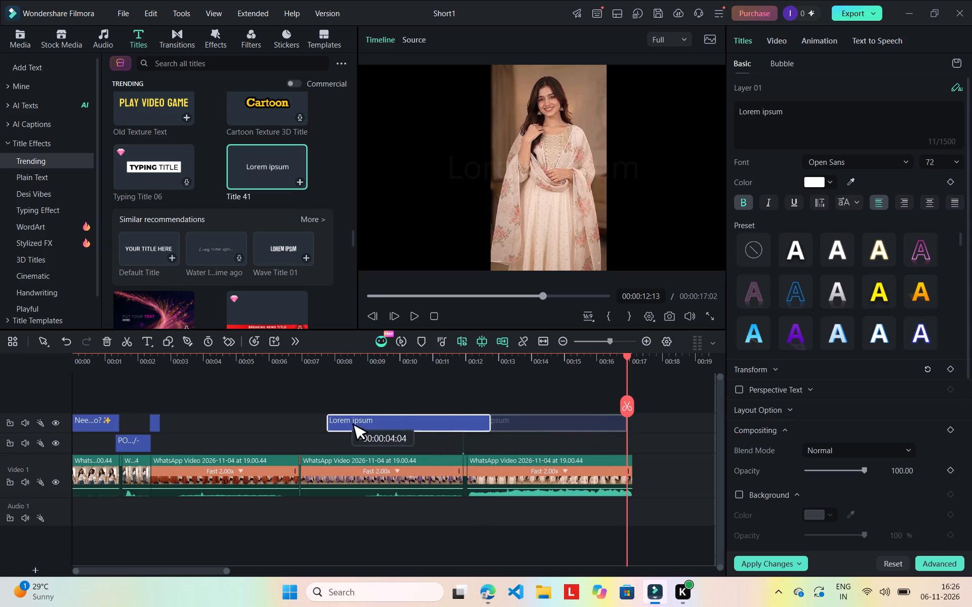
drag(344, 417, 325, 440)
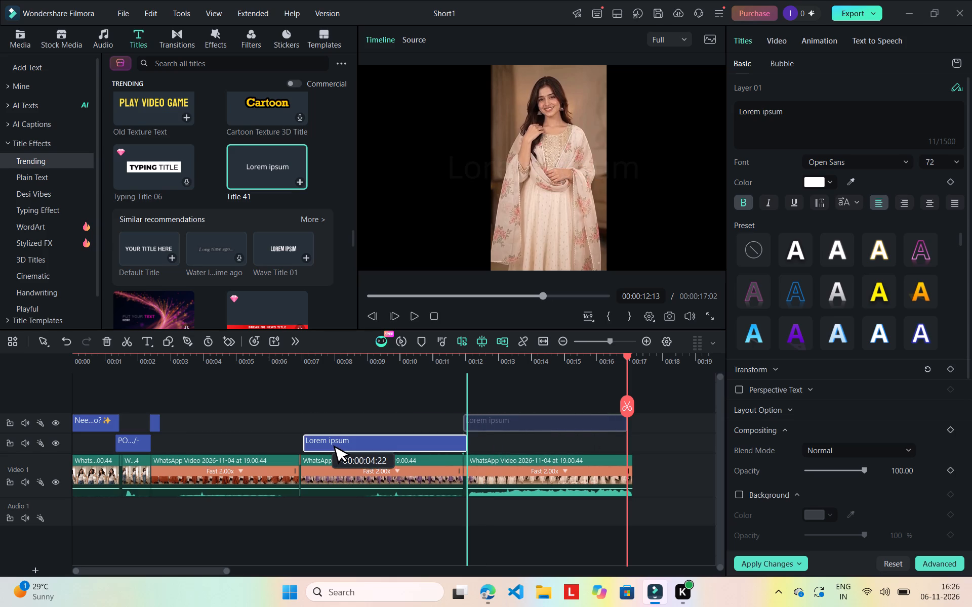
drag(325, 440, 322, 441)
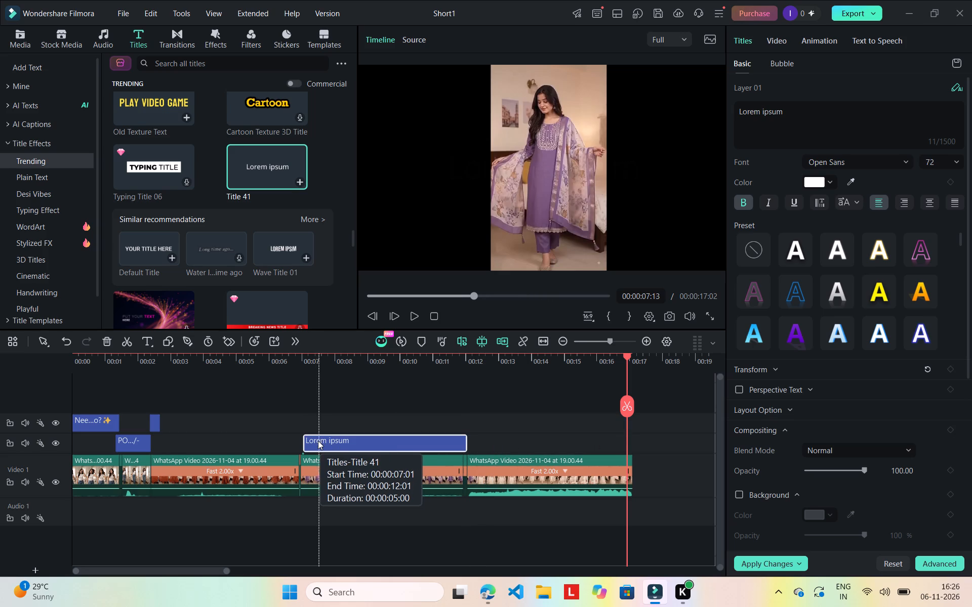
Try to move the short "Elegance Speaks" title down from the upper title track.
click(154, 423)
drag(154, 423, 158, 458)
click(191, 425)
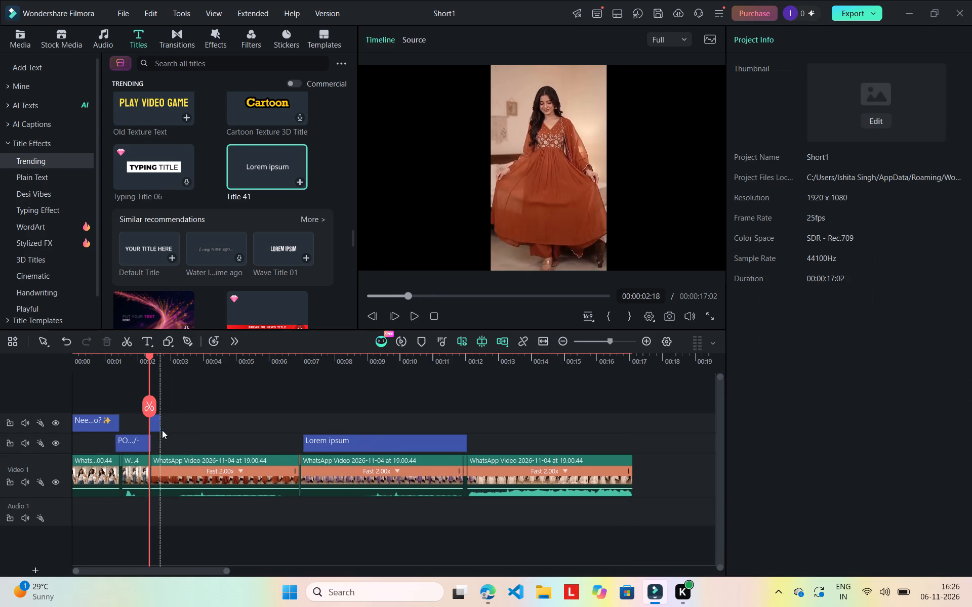
Move the "Elegance Speaks" title down beside the POV title, and move the "Need Ethnic Outfit Inspo?" title to the lower title track.
drag(156, 426, 159, 444)
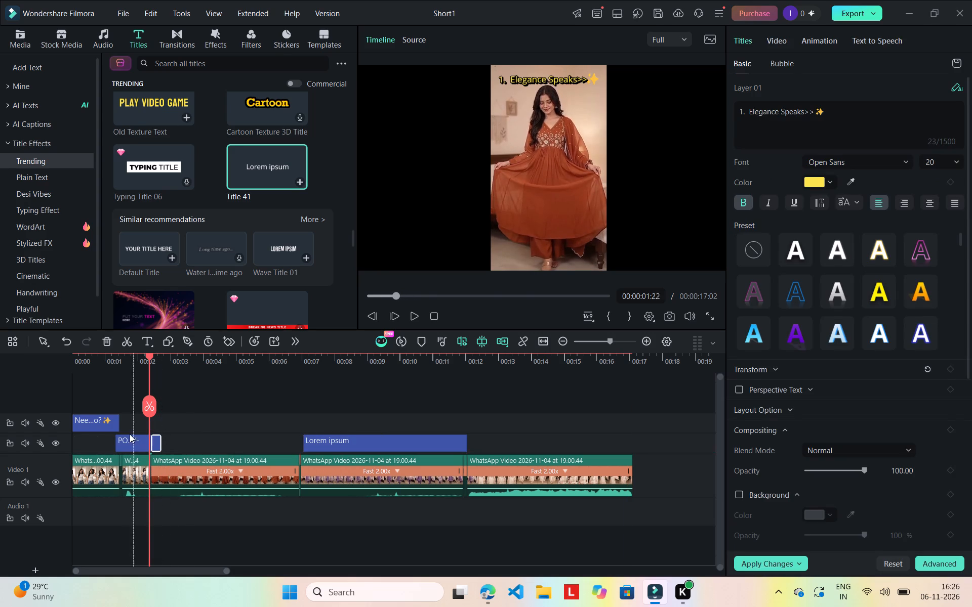
drag(112, 426, 106, 445)
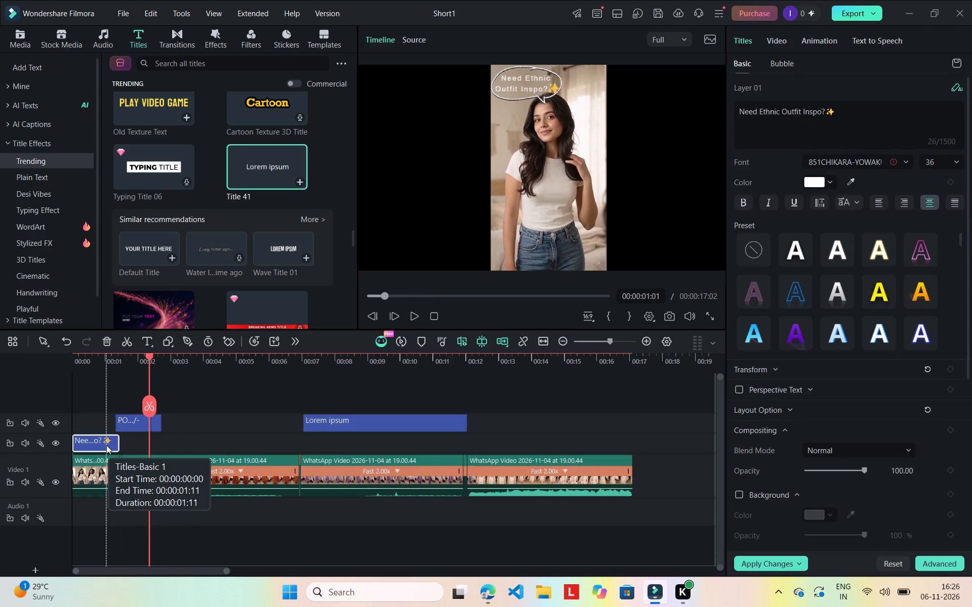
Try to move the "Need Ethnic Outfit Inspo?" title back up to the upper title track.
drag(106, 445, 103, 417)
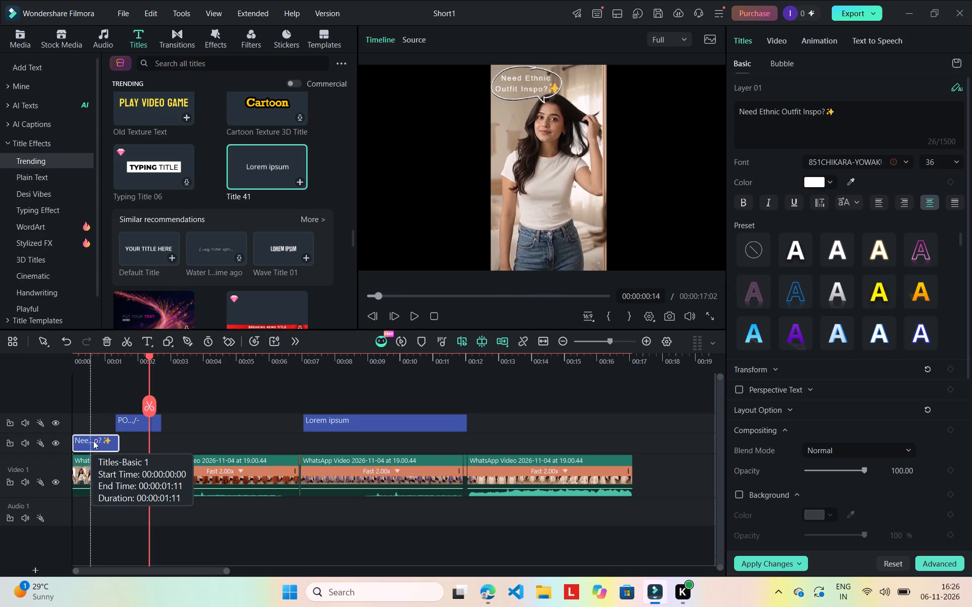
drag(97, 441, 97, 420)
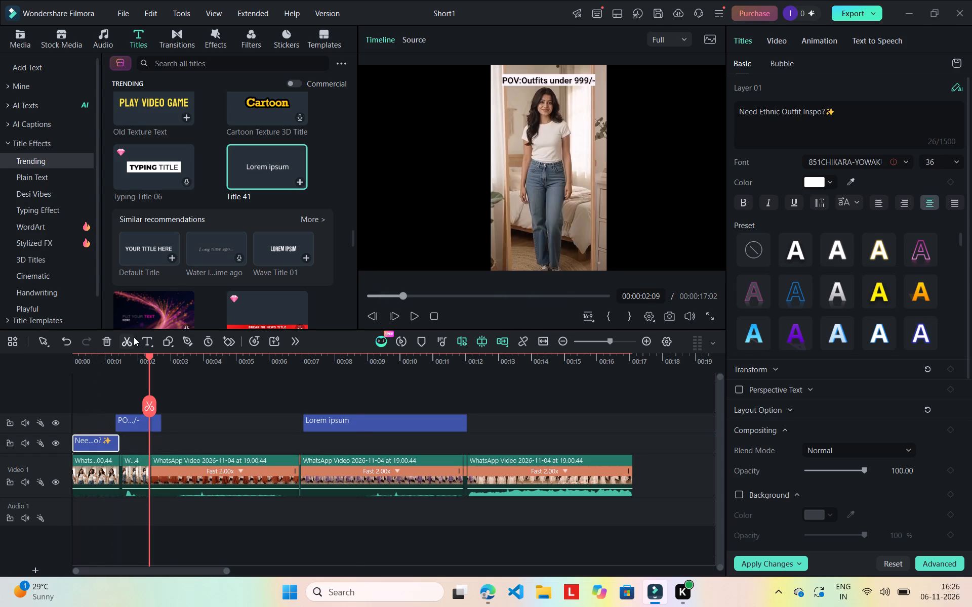
Trim the end of the "Lorem ipsum" title above the purple outfit clip to about 00:00:07:10.
click(358, 414)
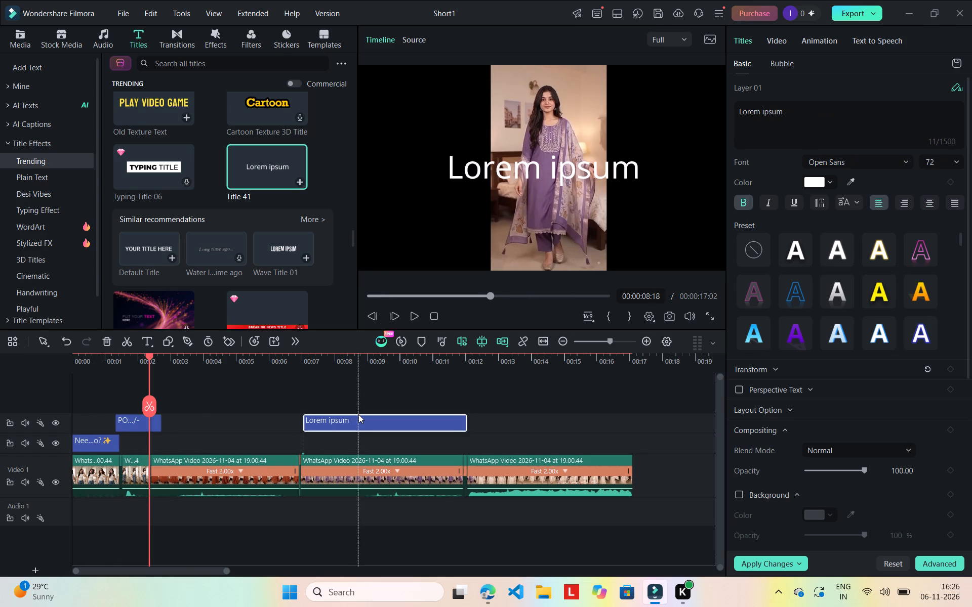
click(255, 419)
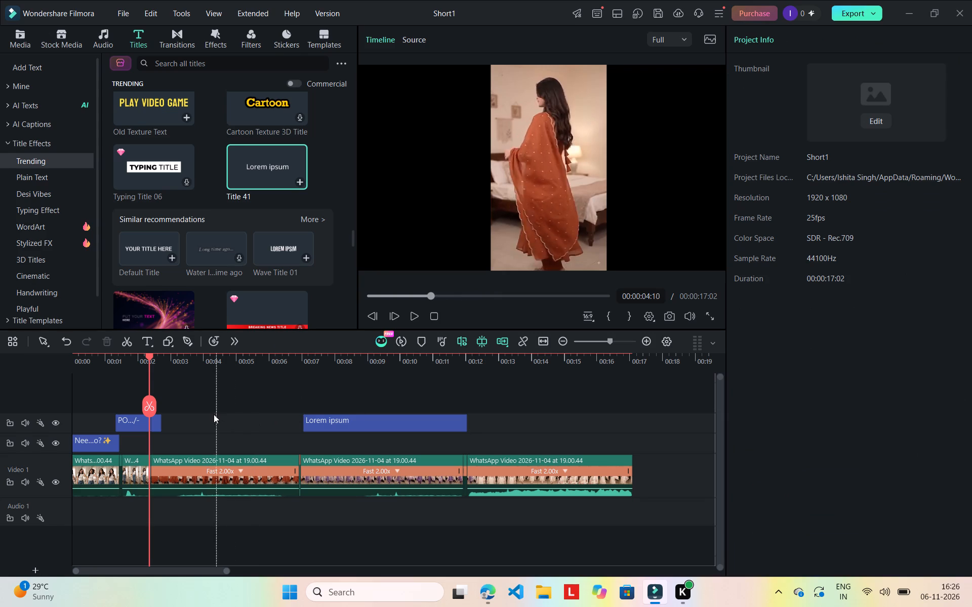
click(330, 426)
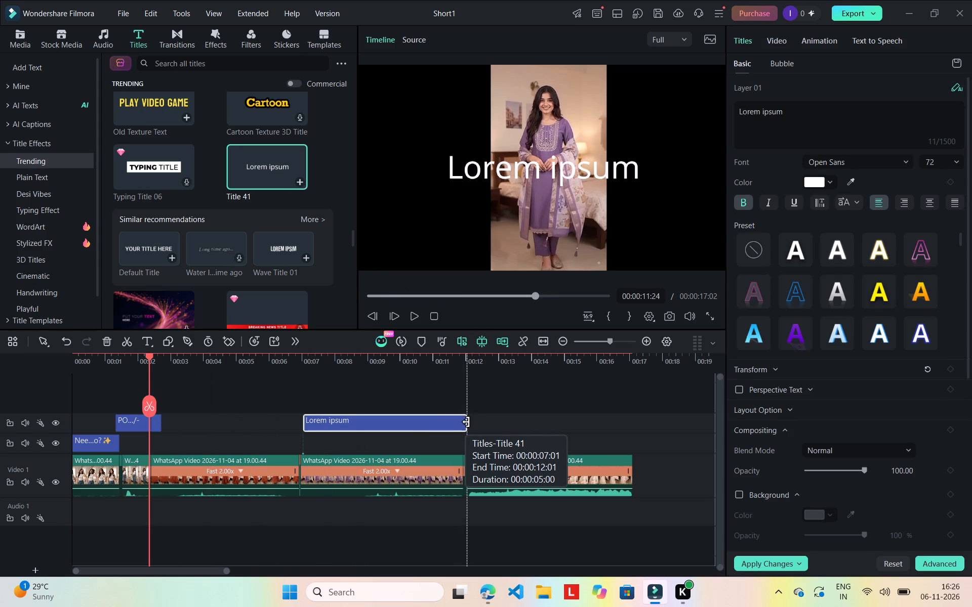
drag(466, 422, 323, 431)
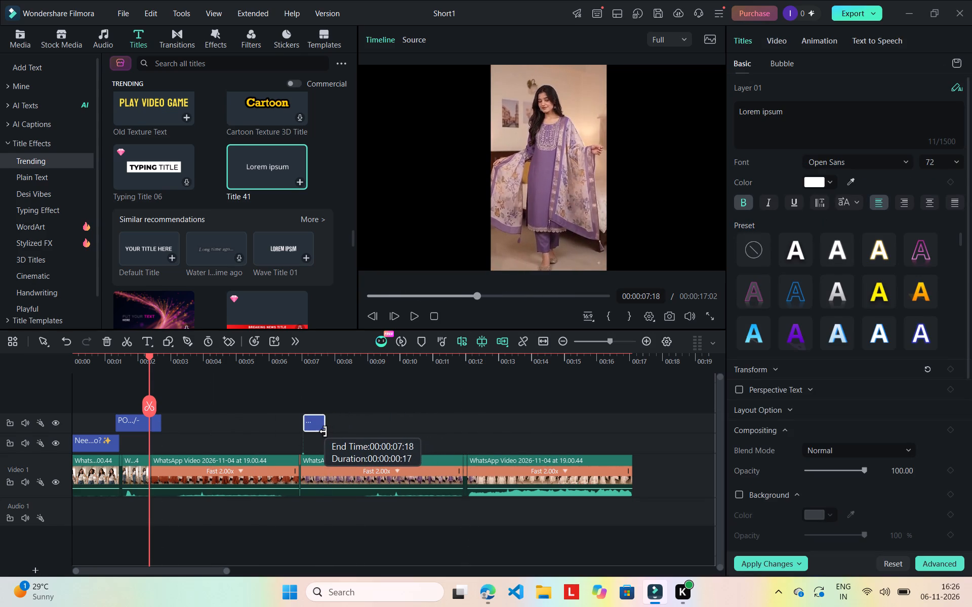
drag(323, 431, 314, 428)
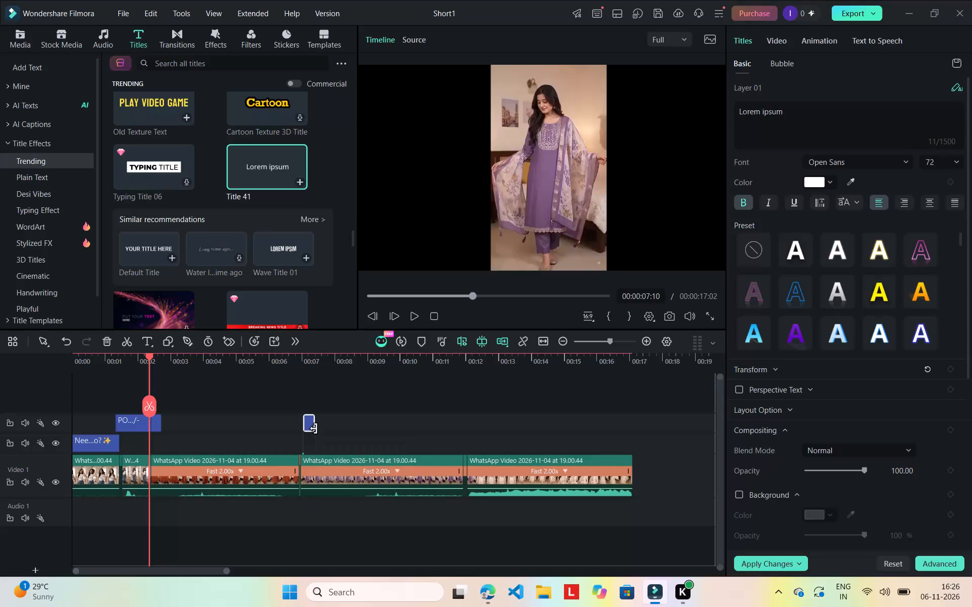
Select the shortened "Lorem ipsum" title and bring the playhead to 00:00:07:03 so its text shows over the purple outfit.
click(310, 425)
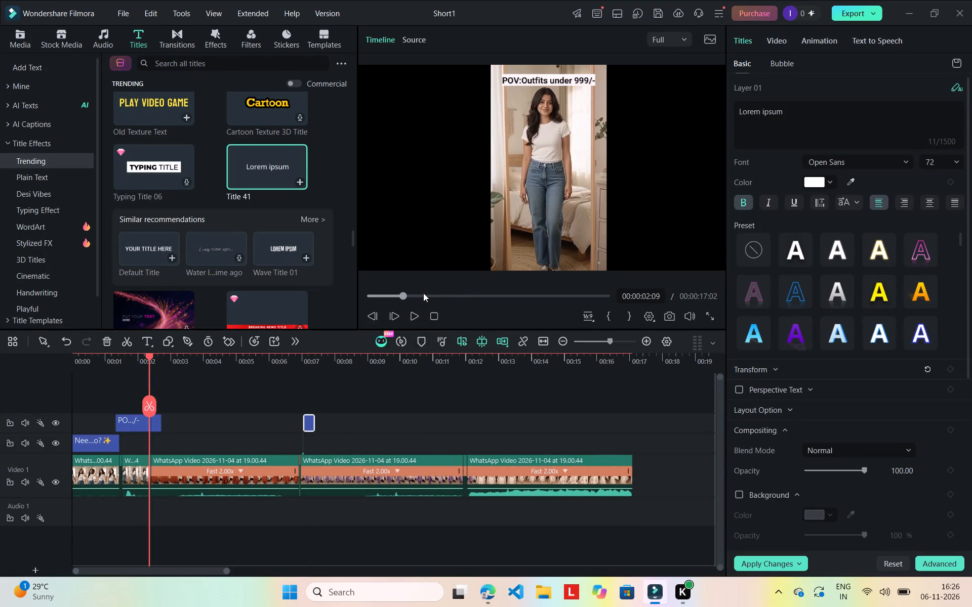
click(450, 295)
triple_click(464, 292)
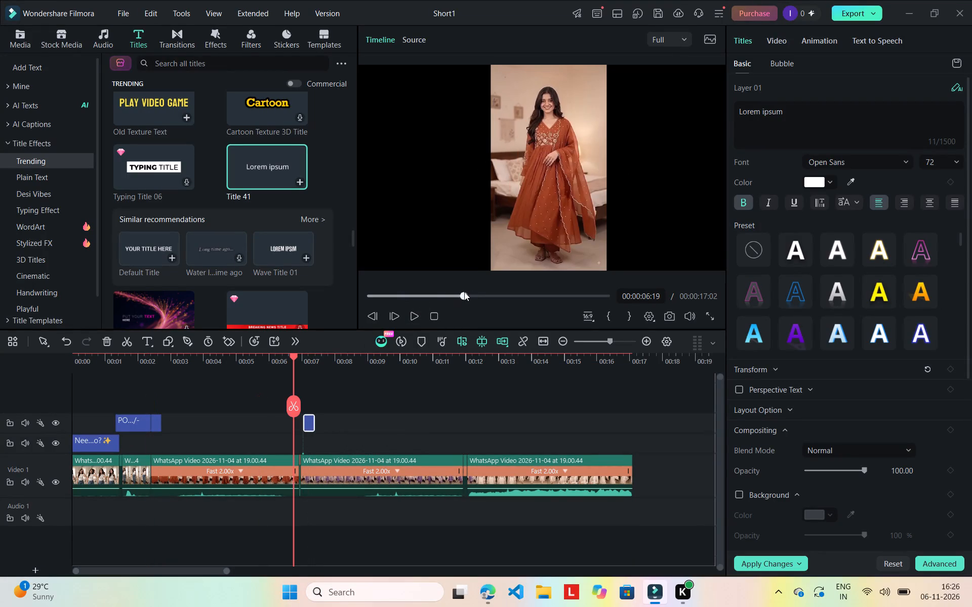
click(476, 293)
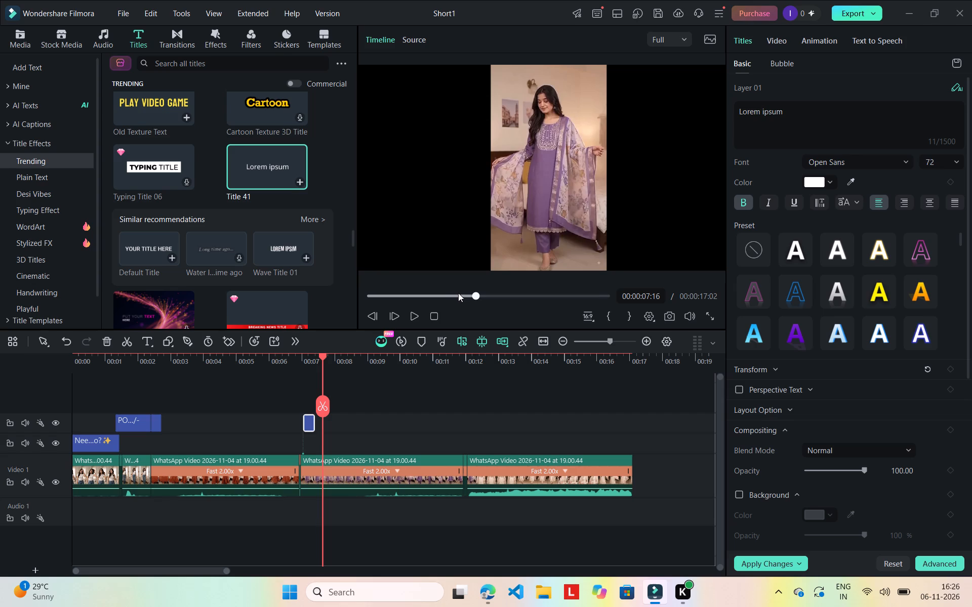
click(458, 293)
click(463, 294)
click(463, 294)
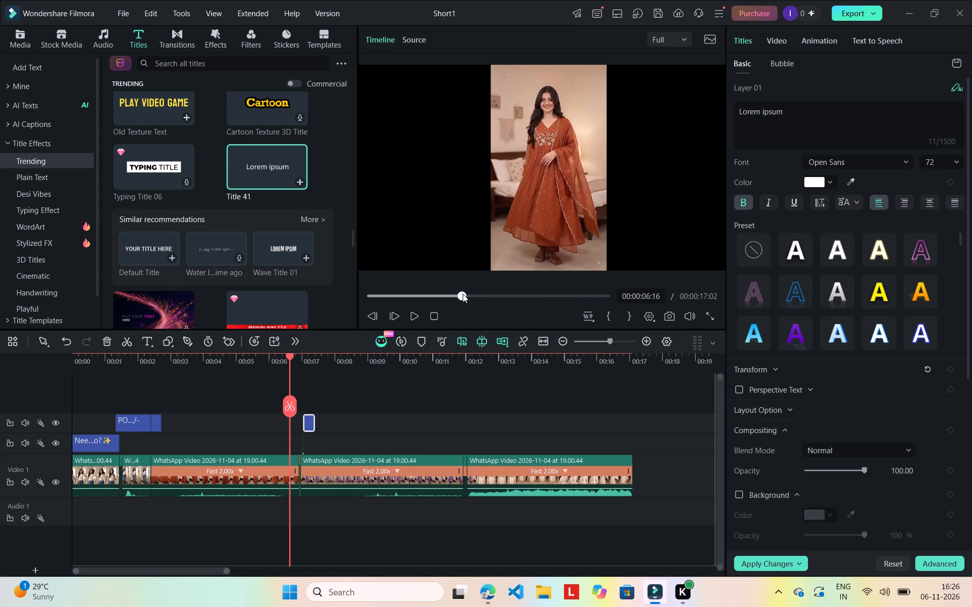
click(465, 294)
click(468, 294)
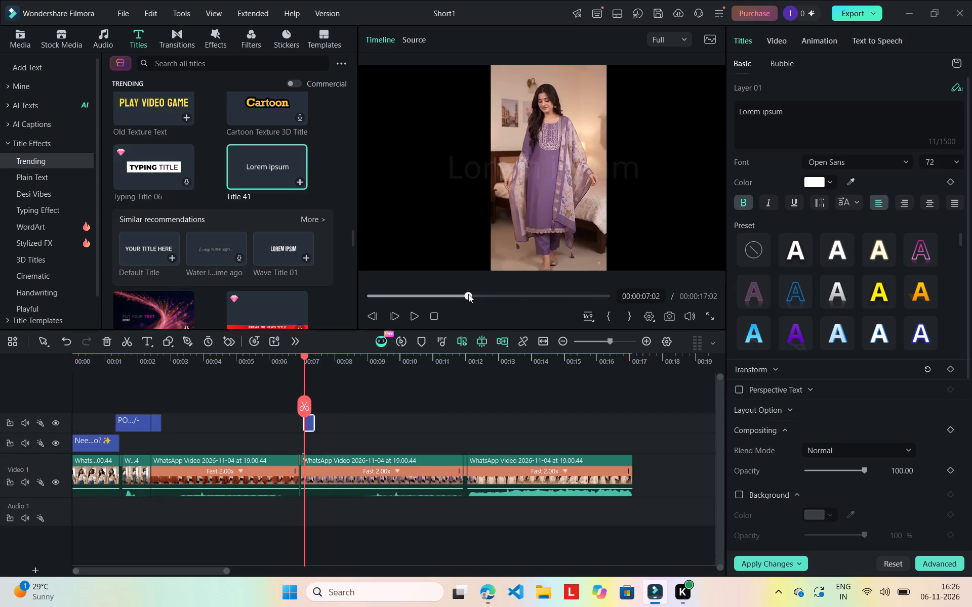
click(398, 310)
click(541, 161)
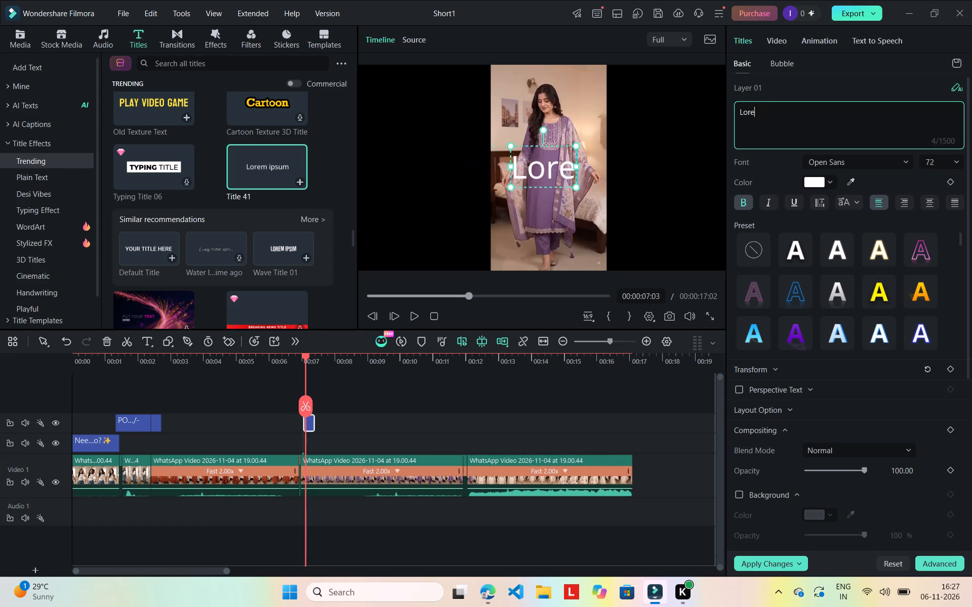
key(BackSpace)
key(BackSpace)
key(BackSpace)
text(ess)
key(comma)
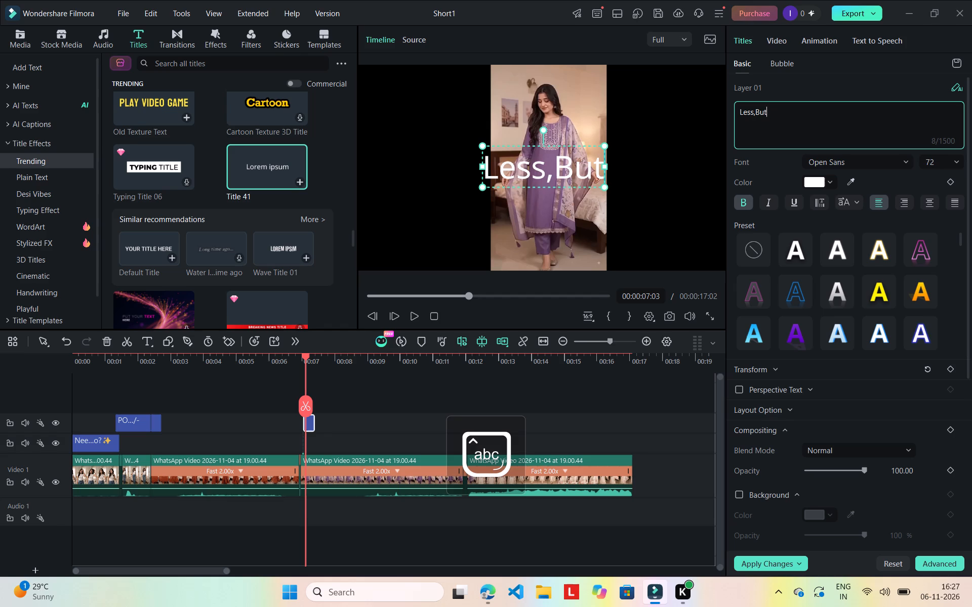
key(space)
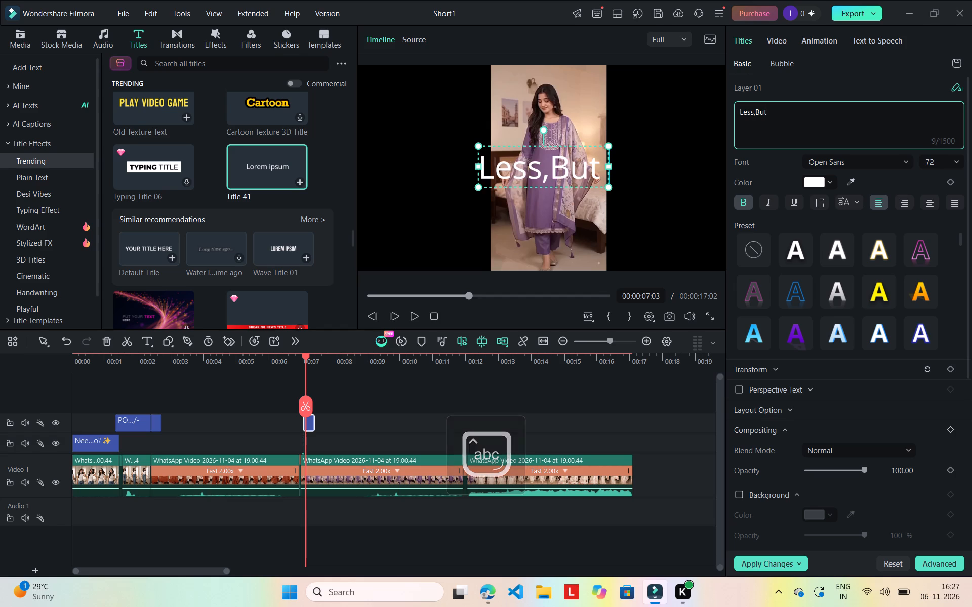
text(ovely)
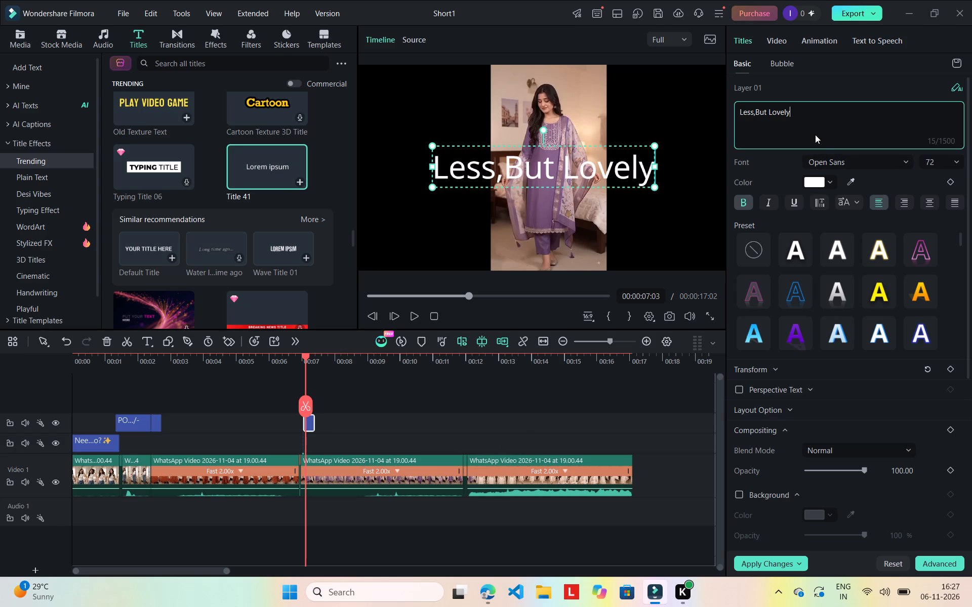
Add a white heart emoji at the end of the "Less,But Lovely" title, separated from the text by a space.
key(super+period)
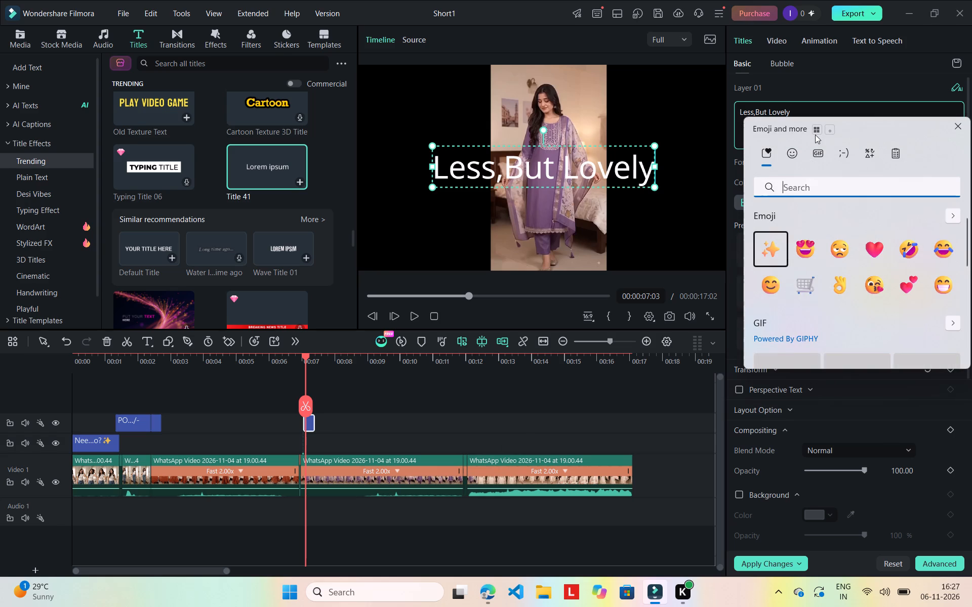
text(heart)
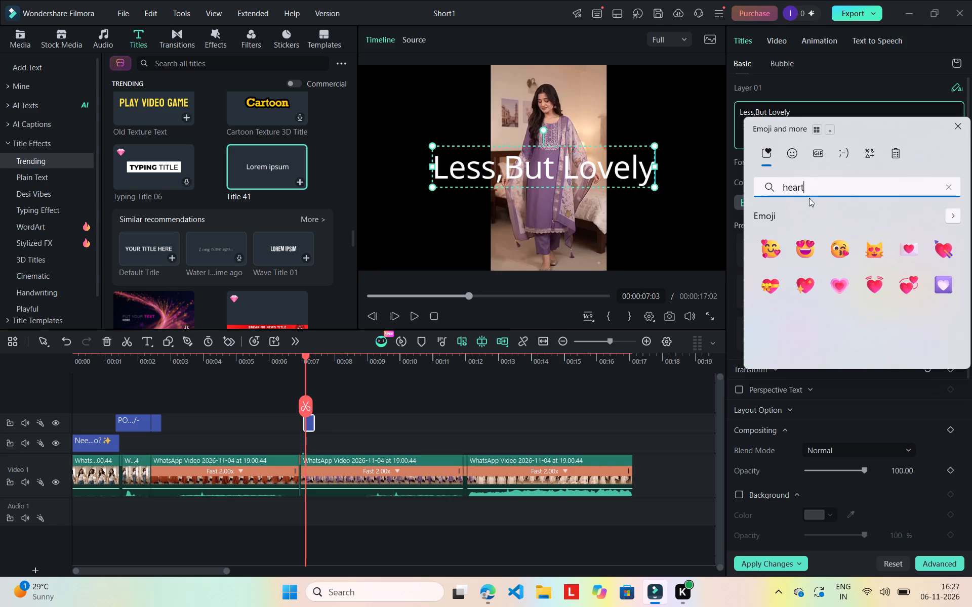
click(779, 186)
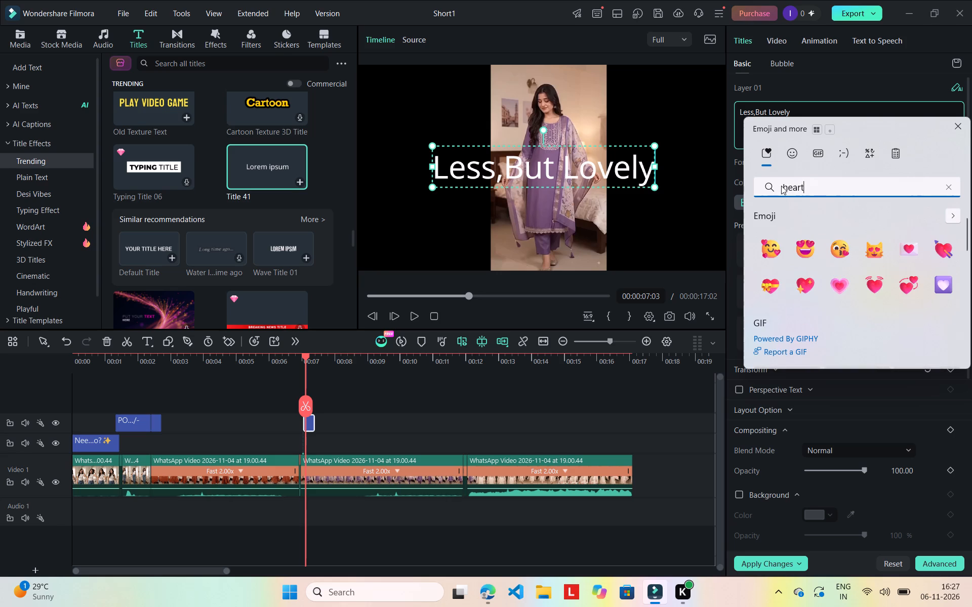
click(781, 186)
click(784, 185)
text(white)
key(space)
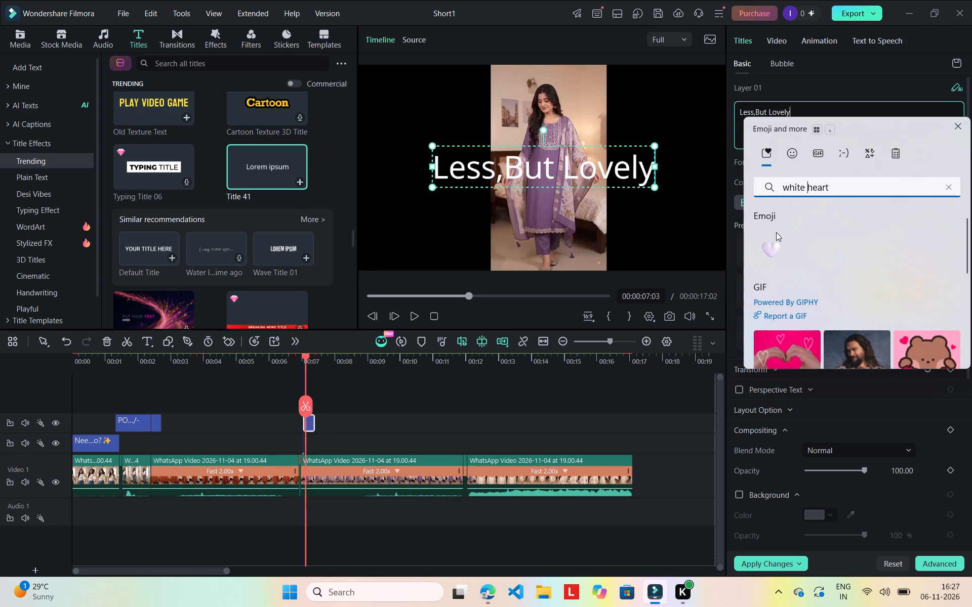
click(774, 243)
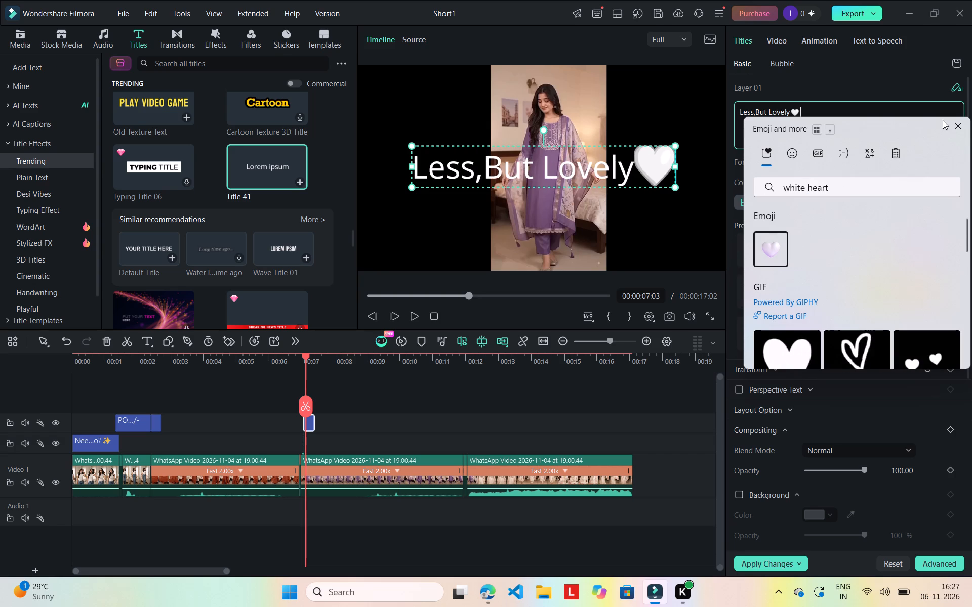
drag(964, 106, 961, 124)
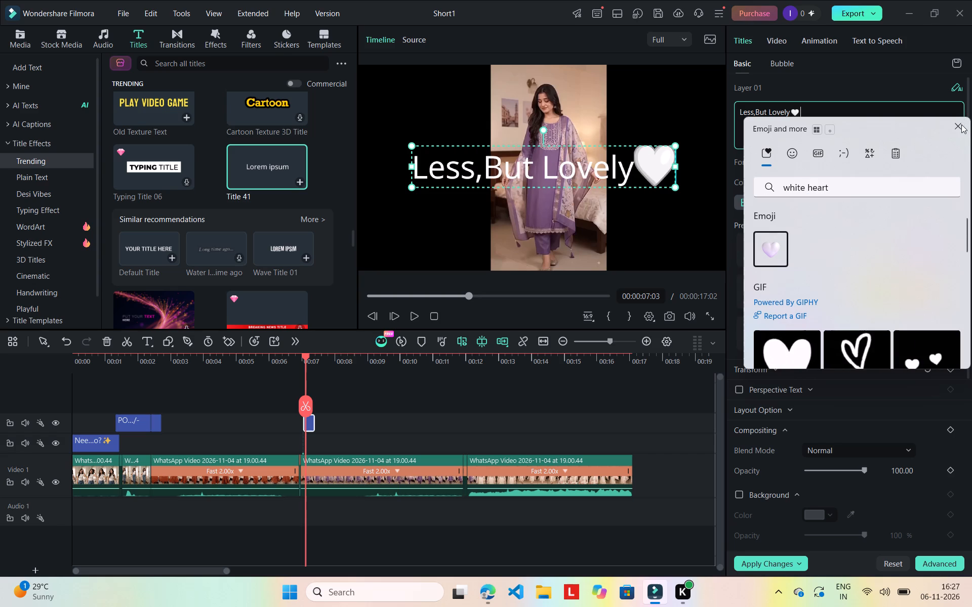
click(961, 124)
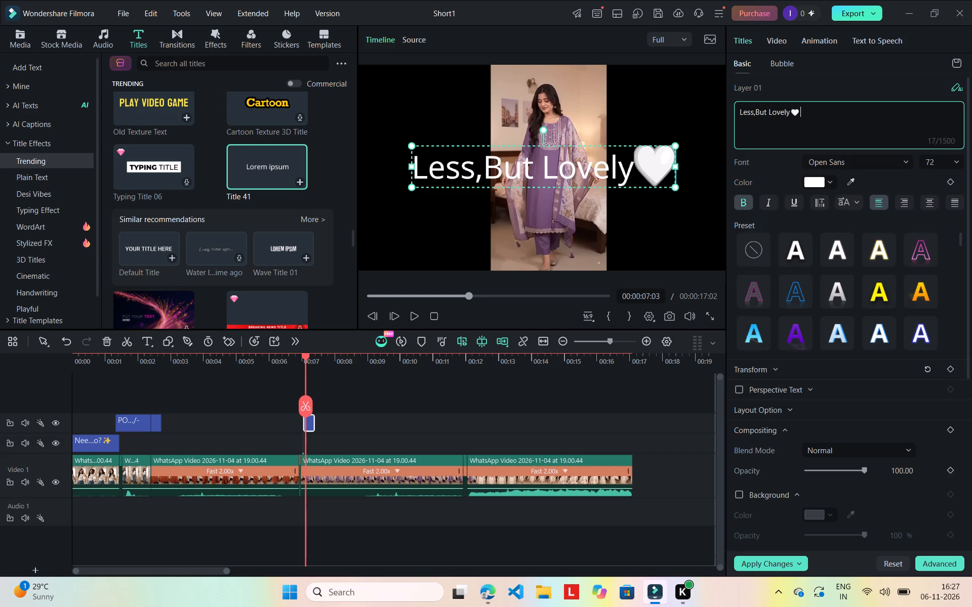
click(791, 112)
key(space)
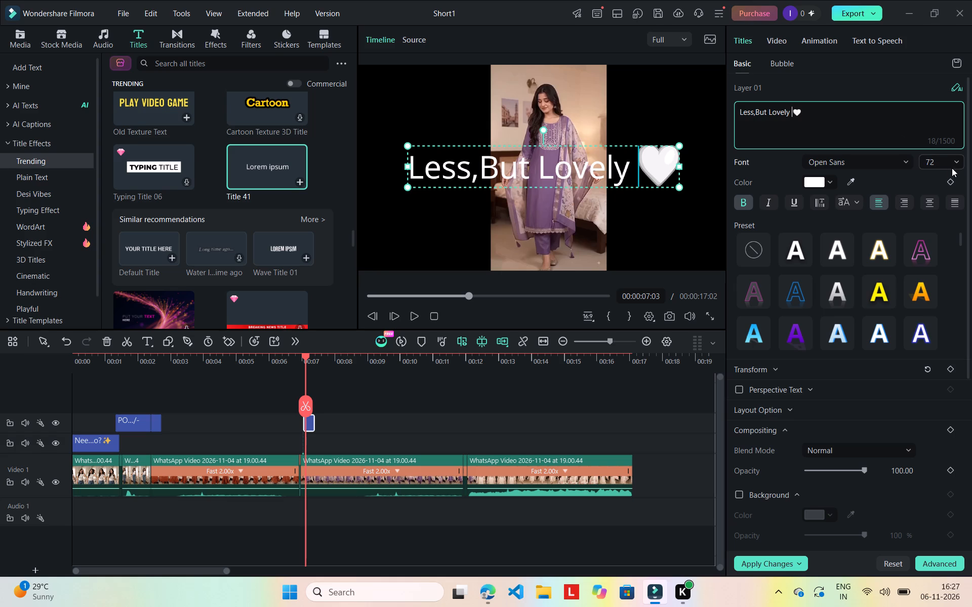
Set the font size of the "Less,But Lovely" title to 20.
click(963, 157)
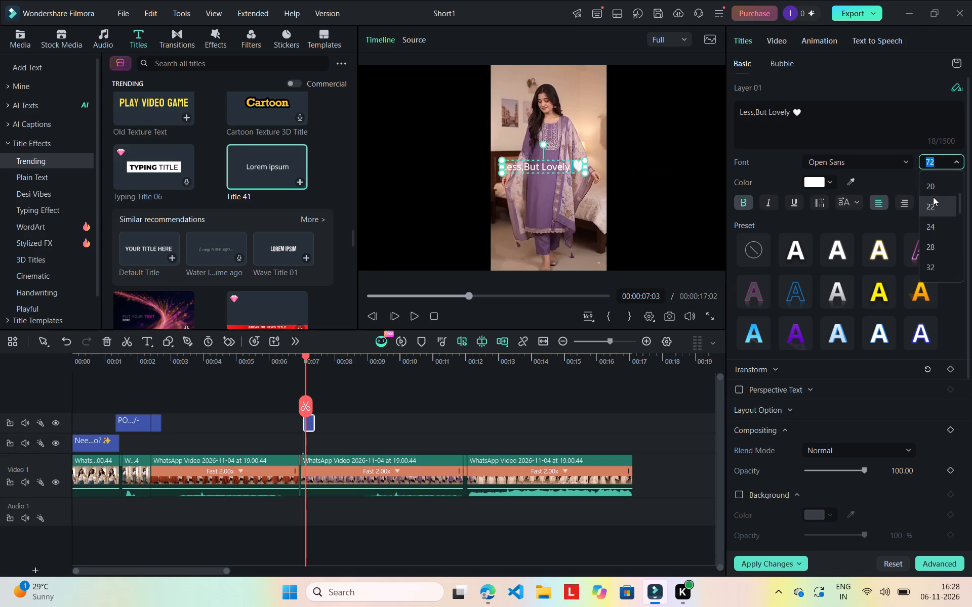
click(933, 192)
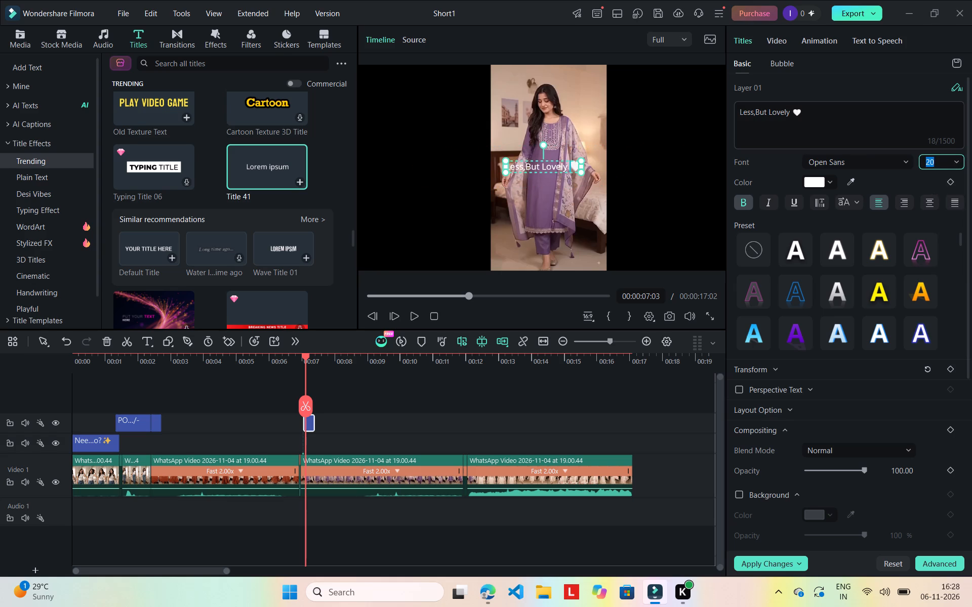
Add the number "2. " in front of the "Less,But Lovely" title text.
click(740, 113)
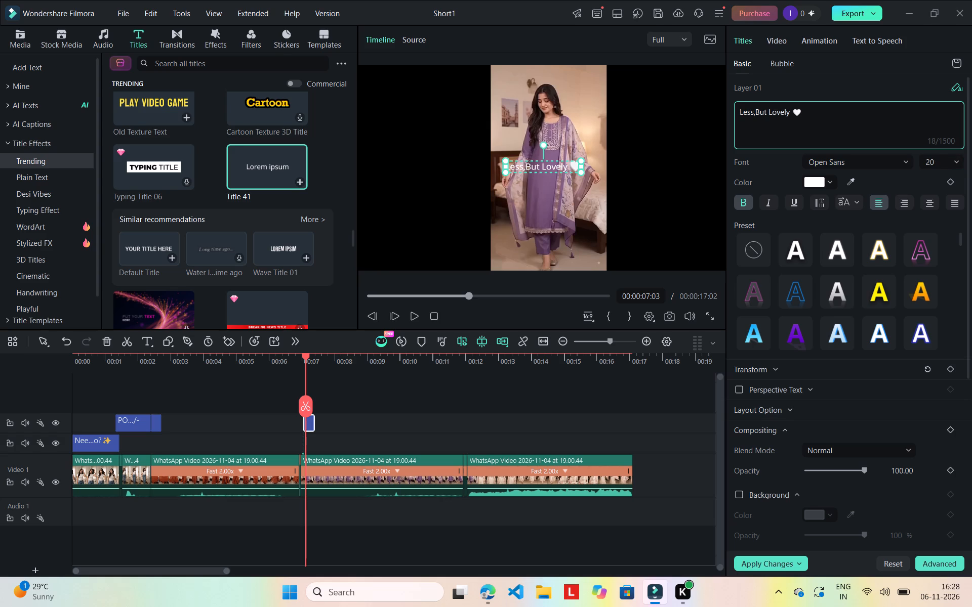
key(2)
key(space)
text(.)
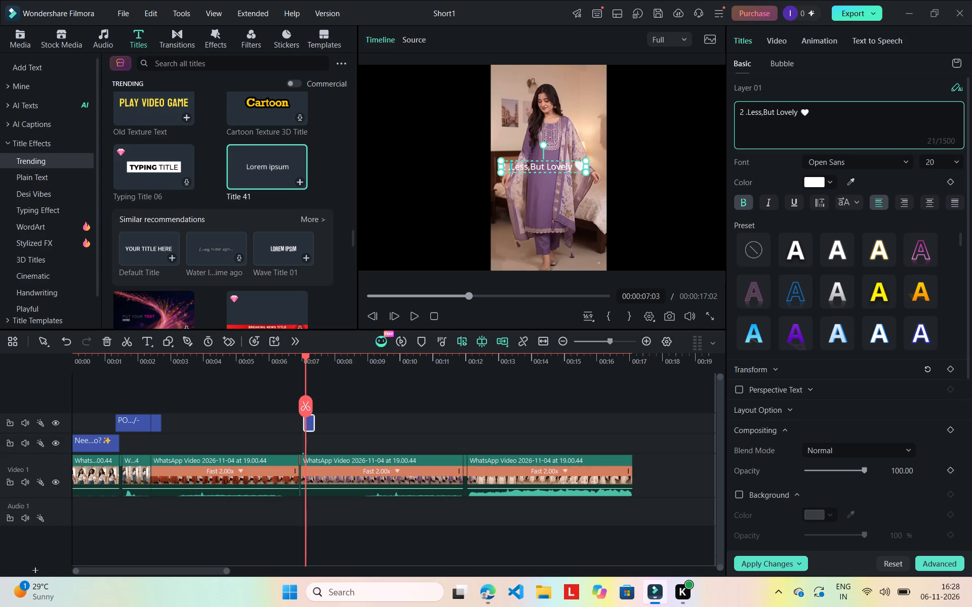
key(BackSpace)
key(BackSpace)
text(.)
key(space)
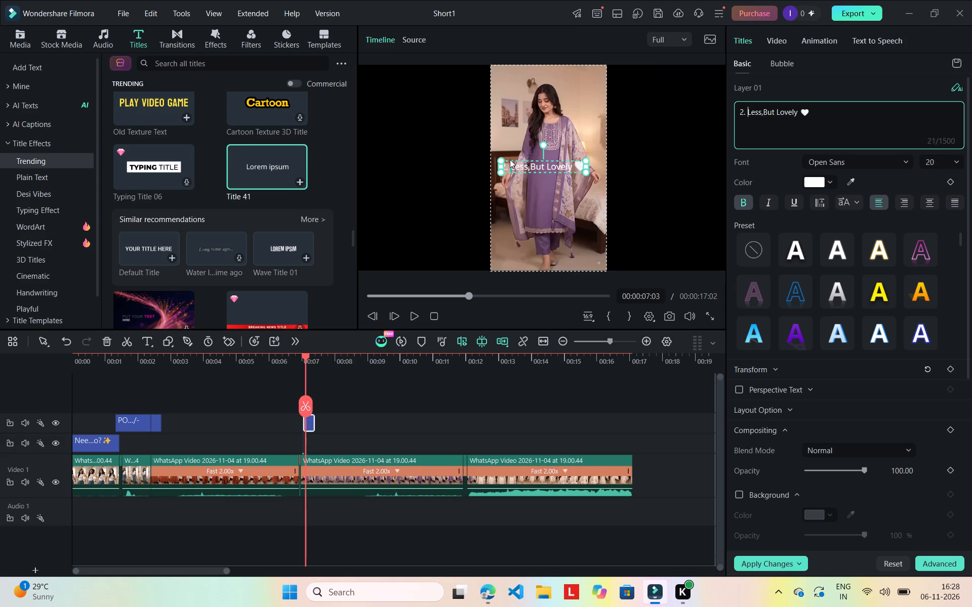
Move the "2. Less,But Lovely" title to the top of the video frame, horizontally centred above the model's head.
click(533, 171)
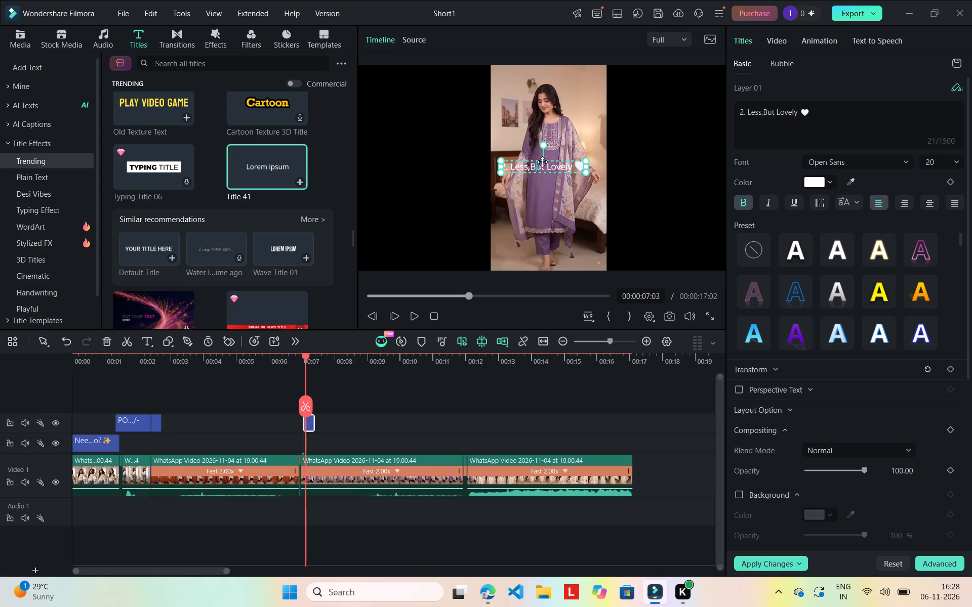
drag(542, 162, 544, 84)
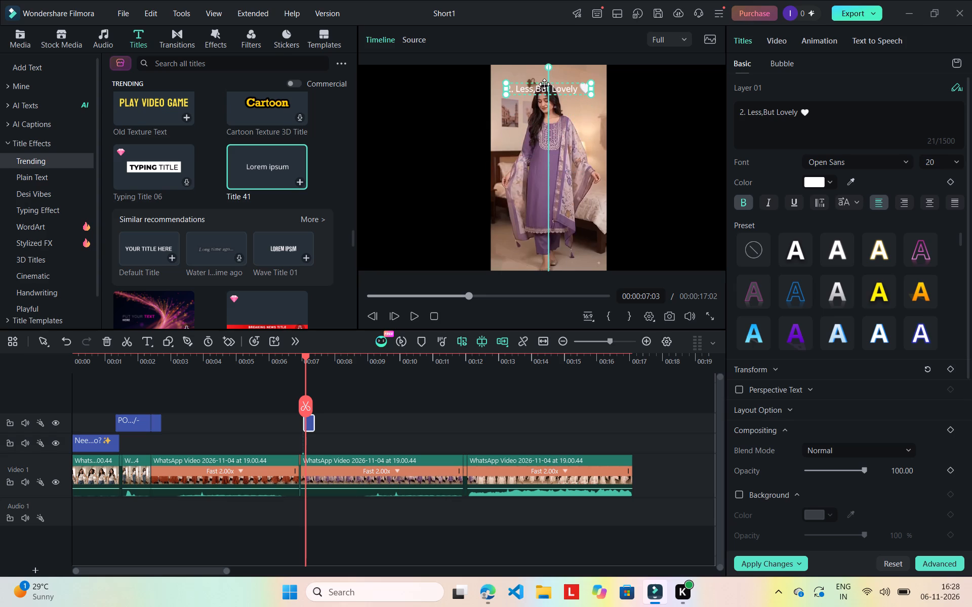
drag(544, 84, 547, 72)
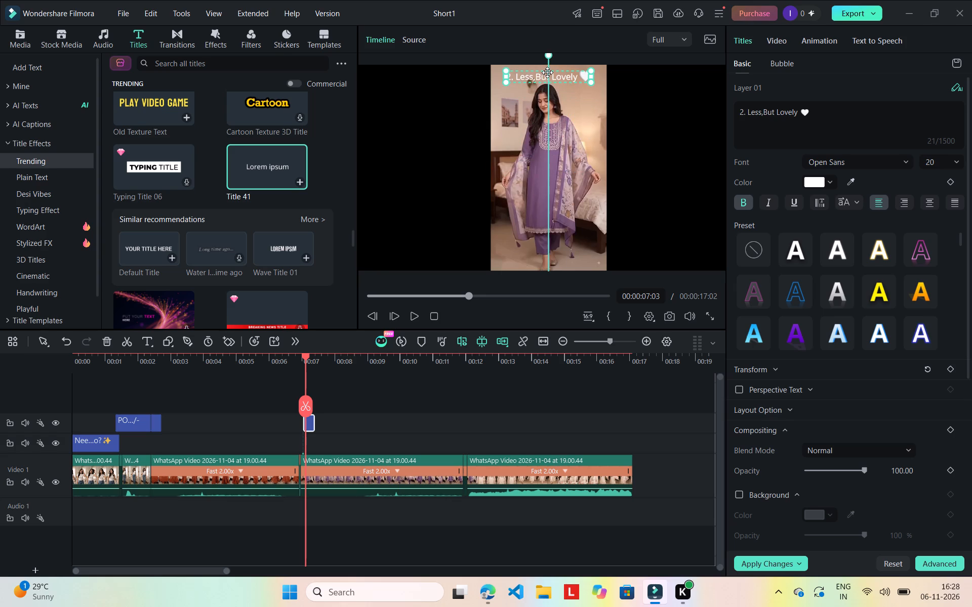
drag(547, 72, 550, 74)
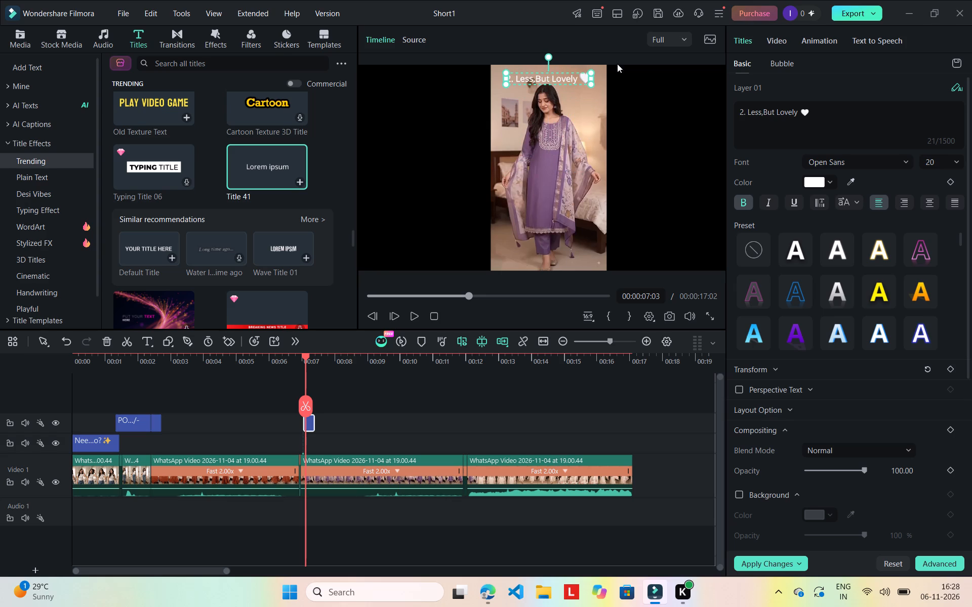
Apply the yellow text preset with a black outline to the "2. Less,But Lovely" title.
click(884, 284)
Insert ">>" before the white heart emoji in the "2. Less,But Lovely" title.
click(799, 107)
text(>>)
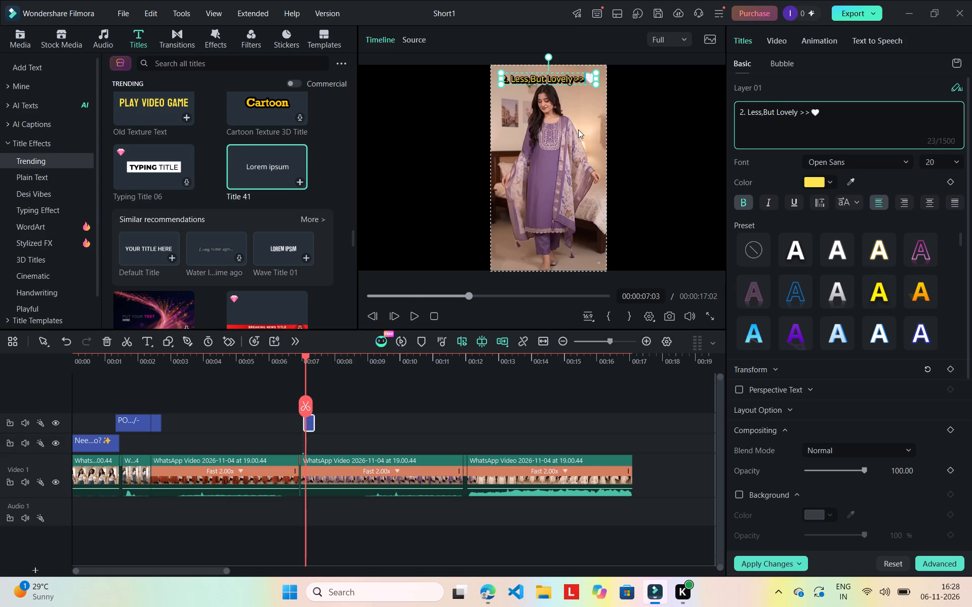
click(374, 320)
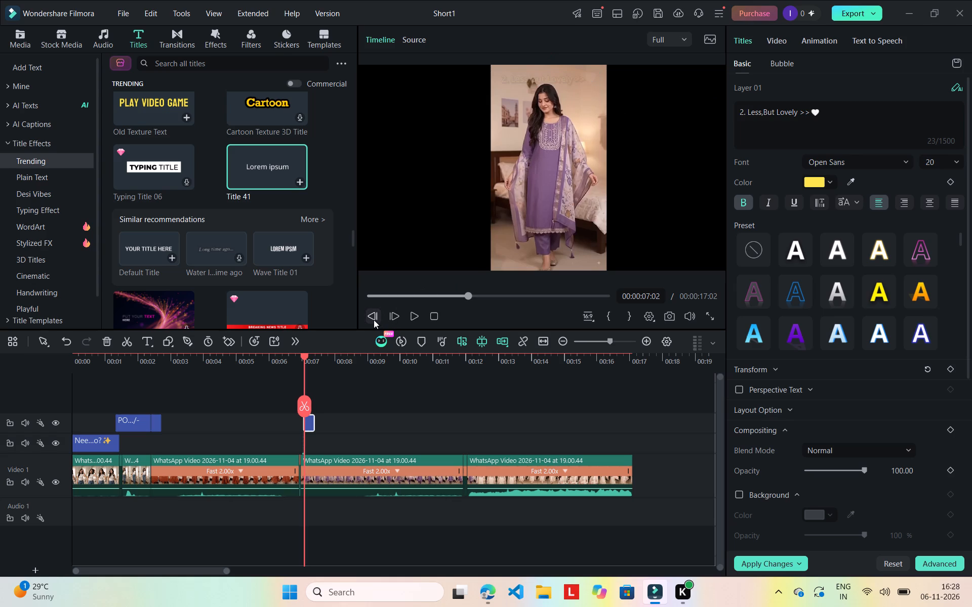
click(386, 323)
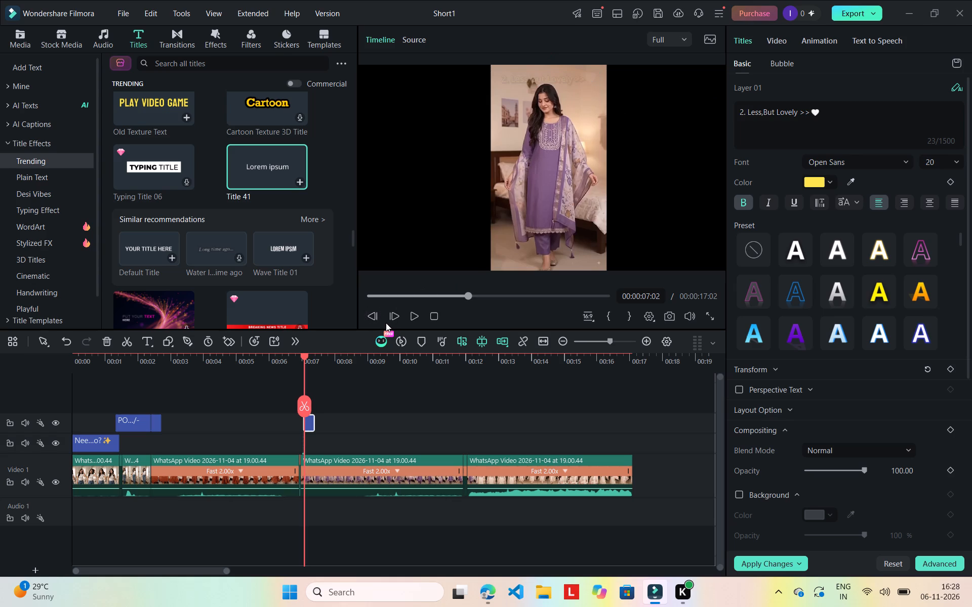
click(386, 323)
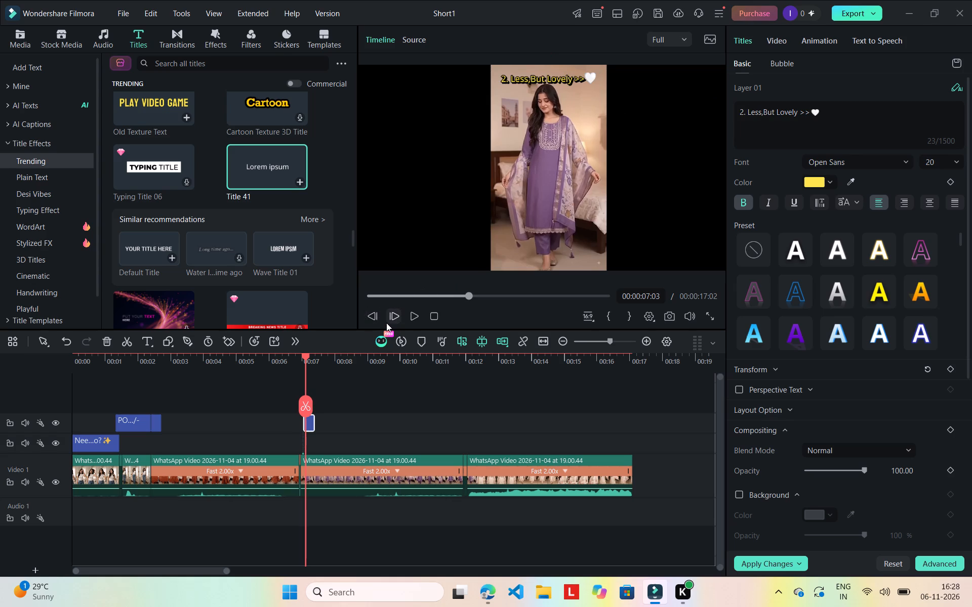
Add a Title 41 text title at 00:00:12:00, where the cream outfit's clip starts.
click(467, 420)
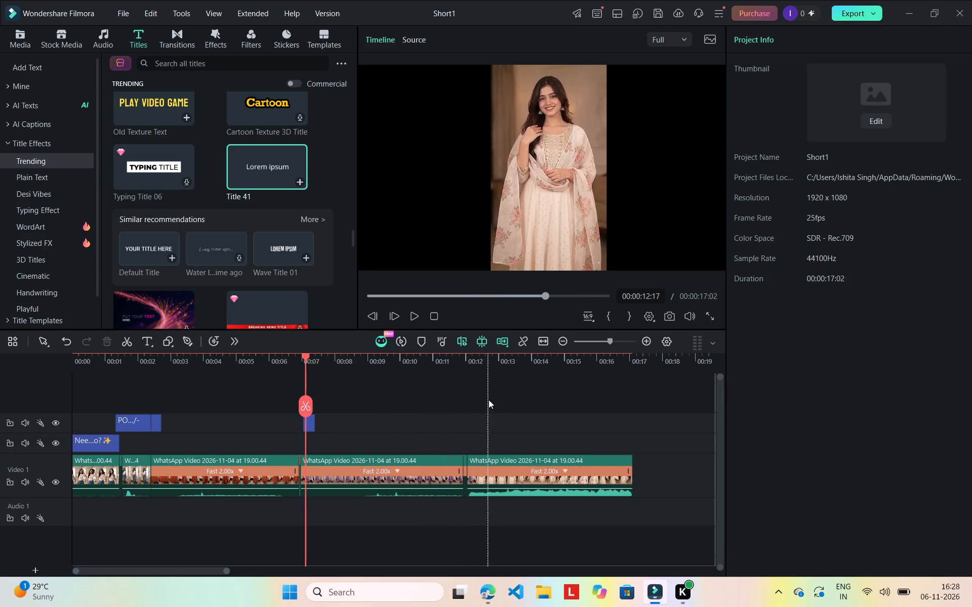
click(533, 300)
click(537, 294)
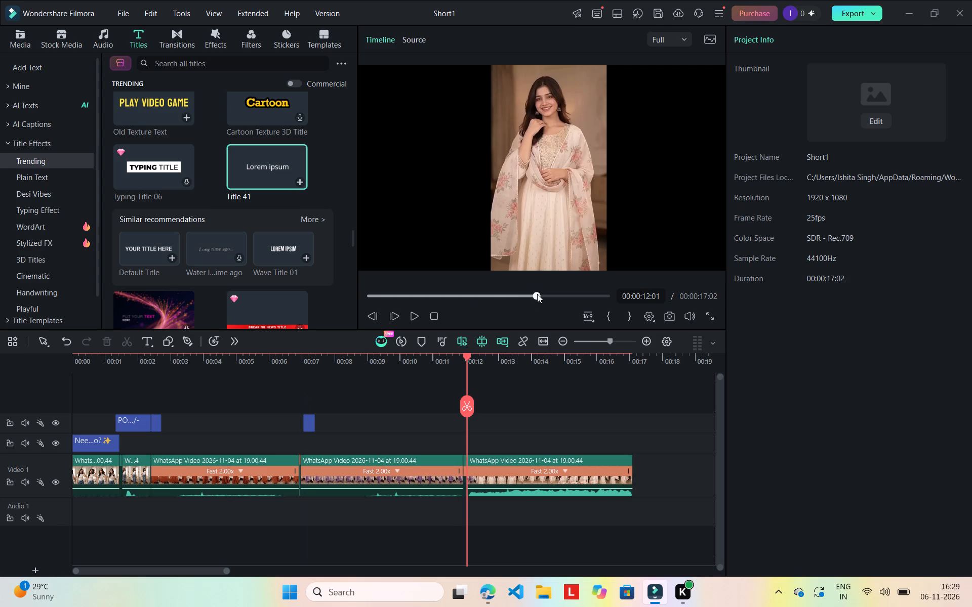
click(373, 315)
click(373, 315)
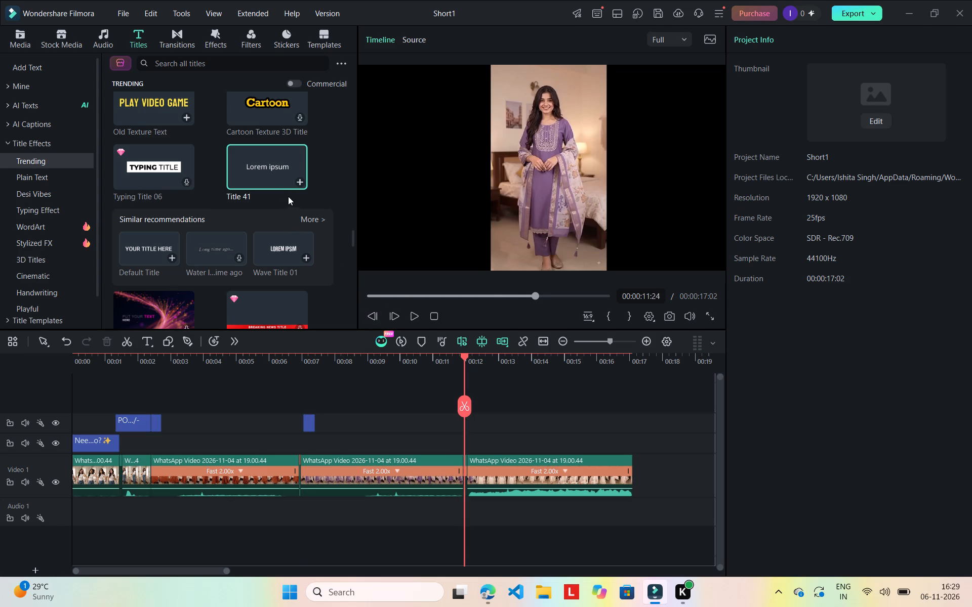
click(392, 315)
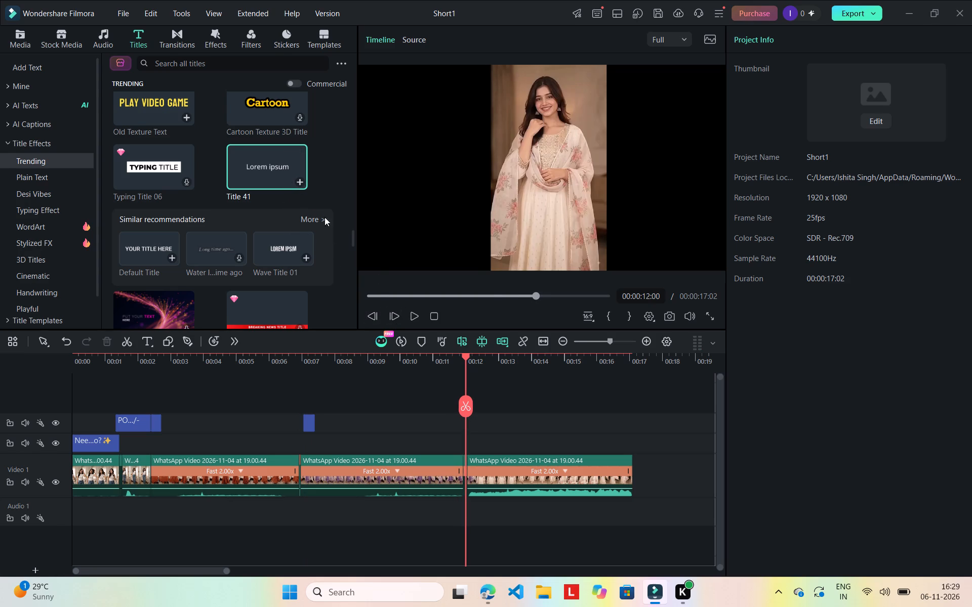
click(296, 182)
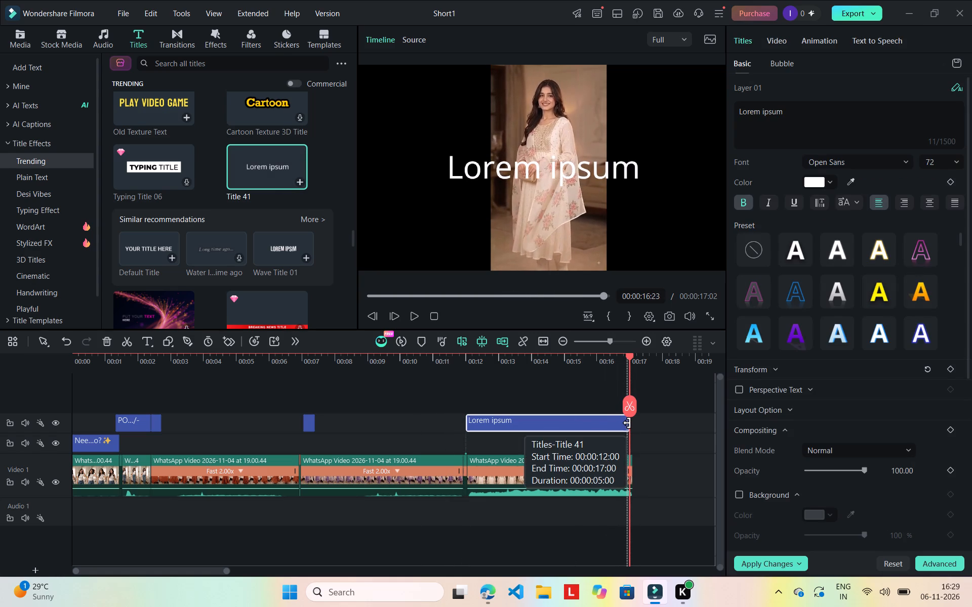
Trim the end of the new "Lorem ipsum" title so it is about as short as the purple outfit's title.
drag(627, 423, 487, 421)
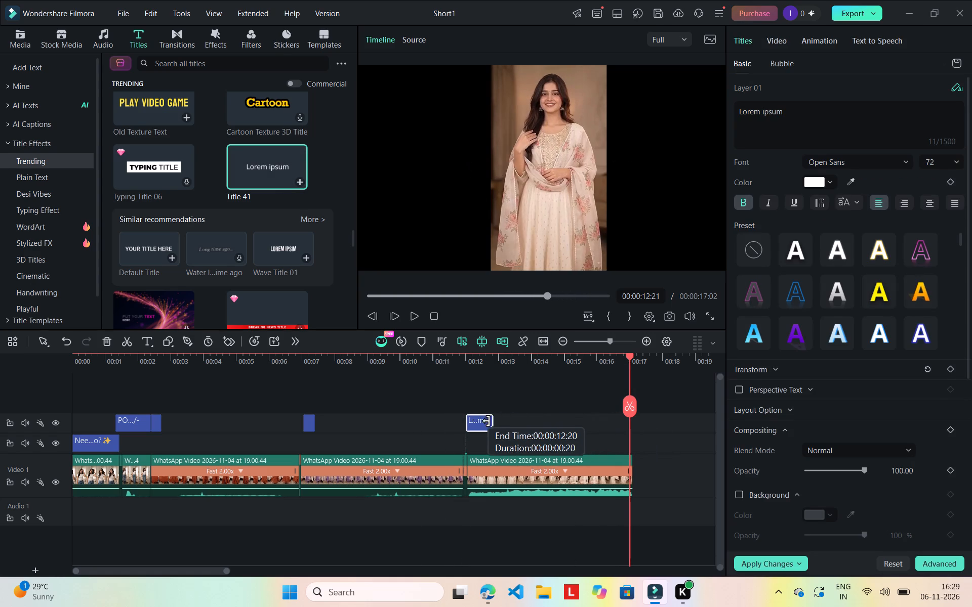
drag(487, 421, 475, 424)
click(470, 425)
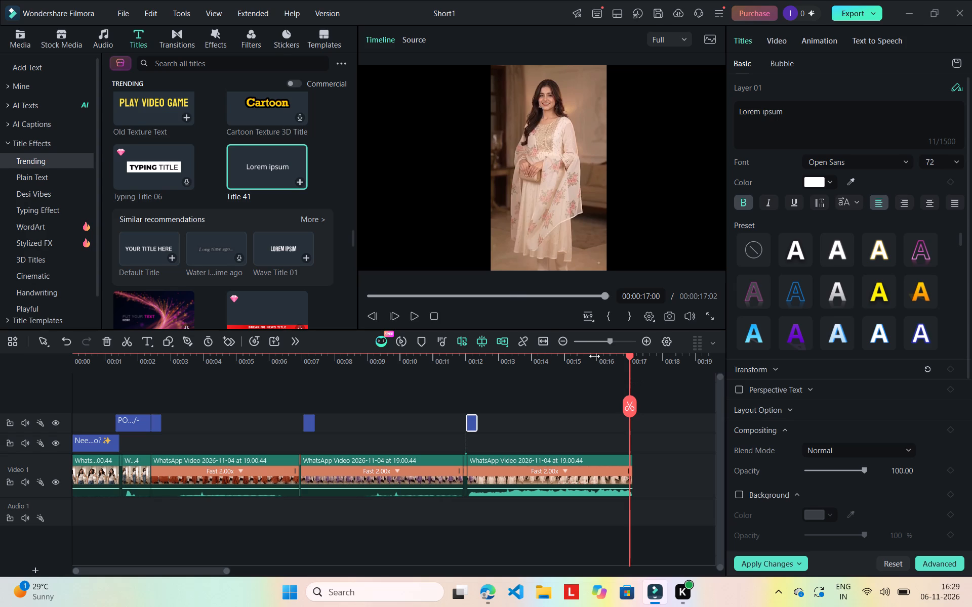
Move the playhead to 00:00:12:02 to view the new "Lorem ipsum" title over the cream outfit.
click(519, 293)
click(524, 293)
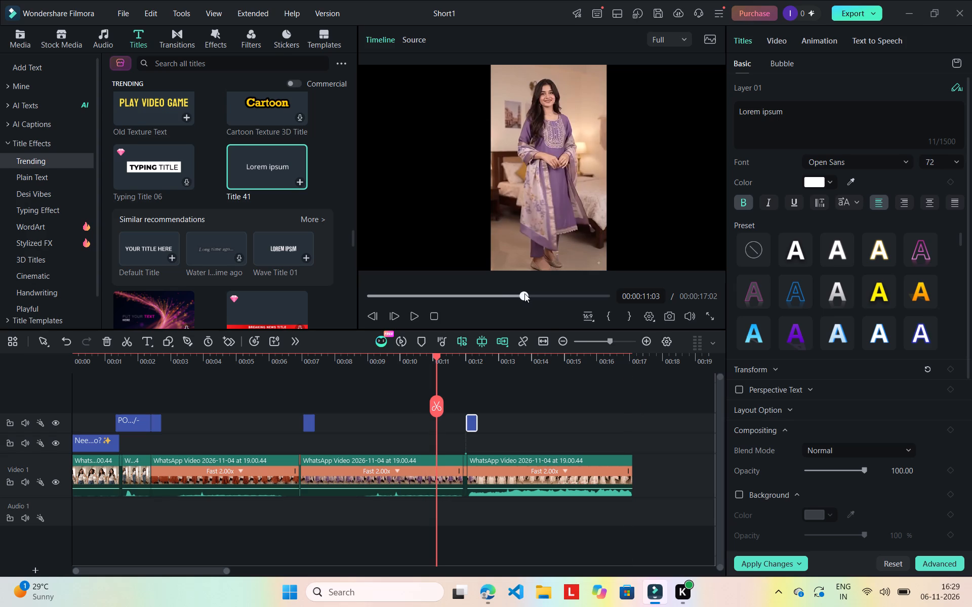
click(536, 291)
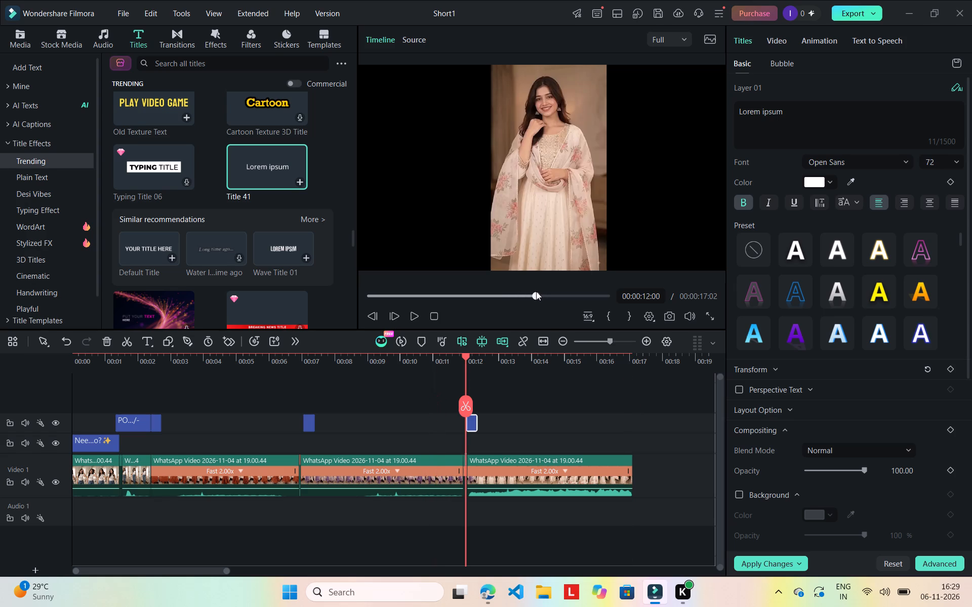
click(540, 292)
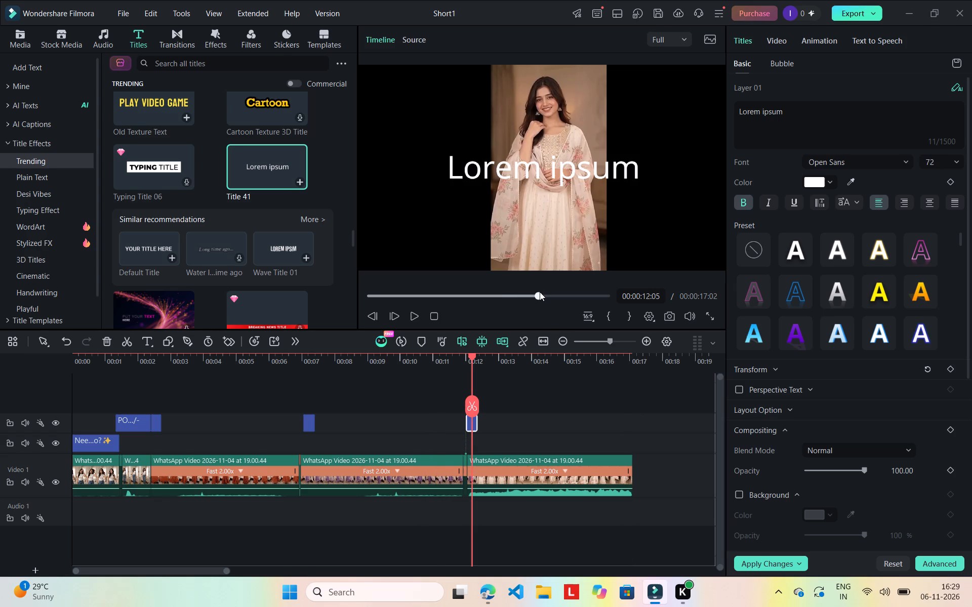
click(534, 292)
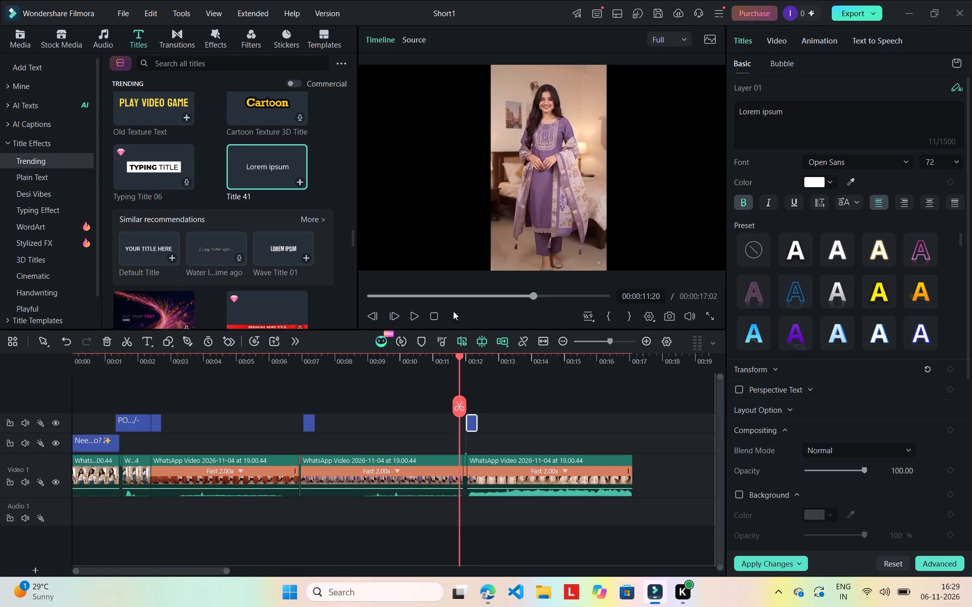
click(400, 313)
triple_click(400, 313)
click(400, 313)
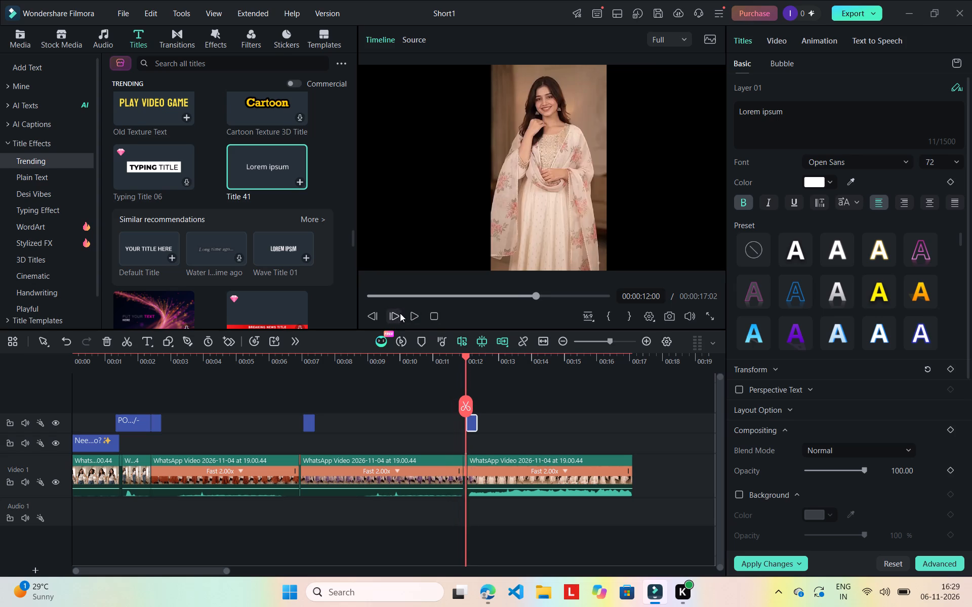
click(400, 313)
click(400, 313)
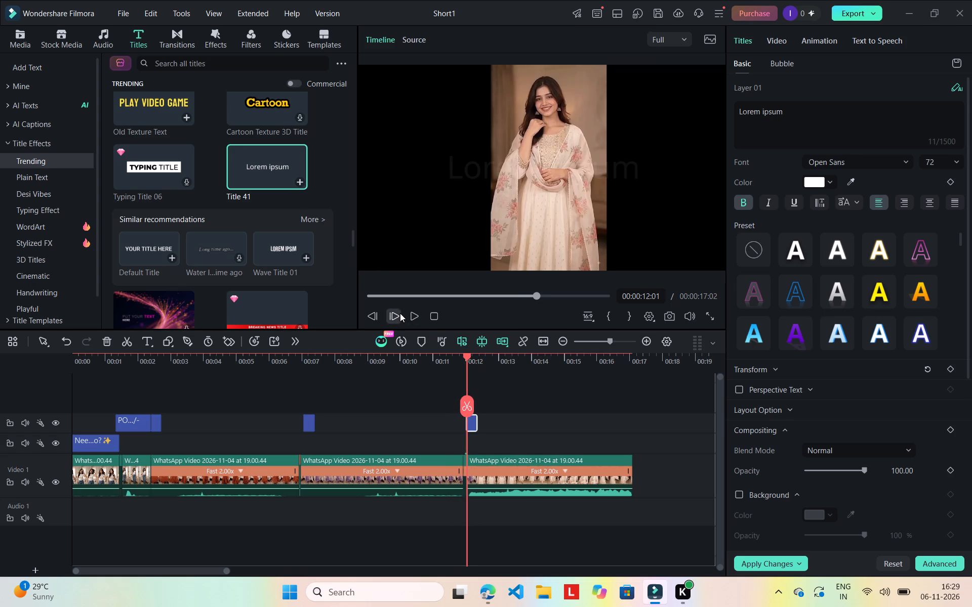
click(497, 181)
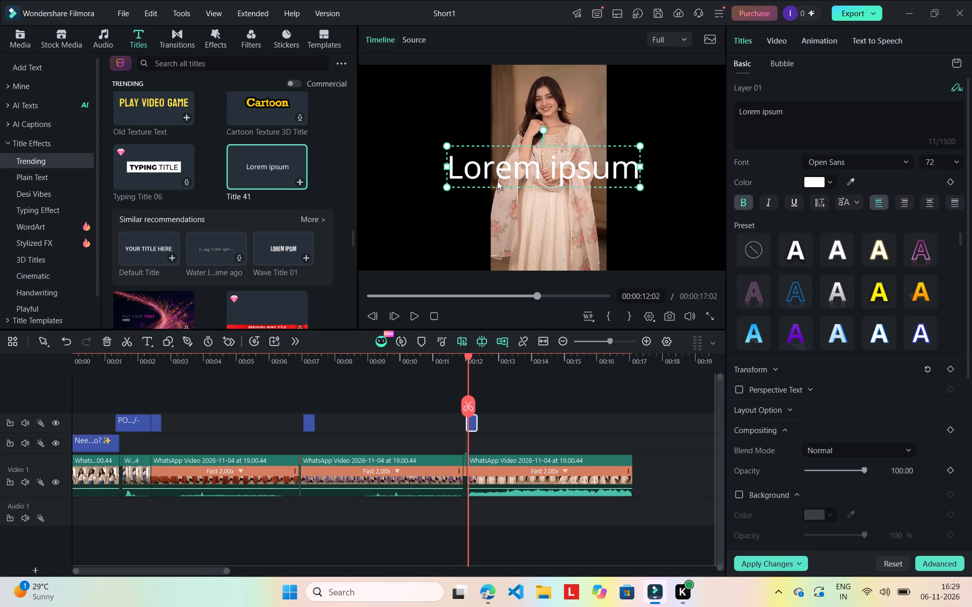
click(483, 589)
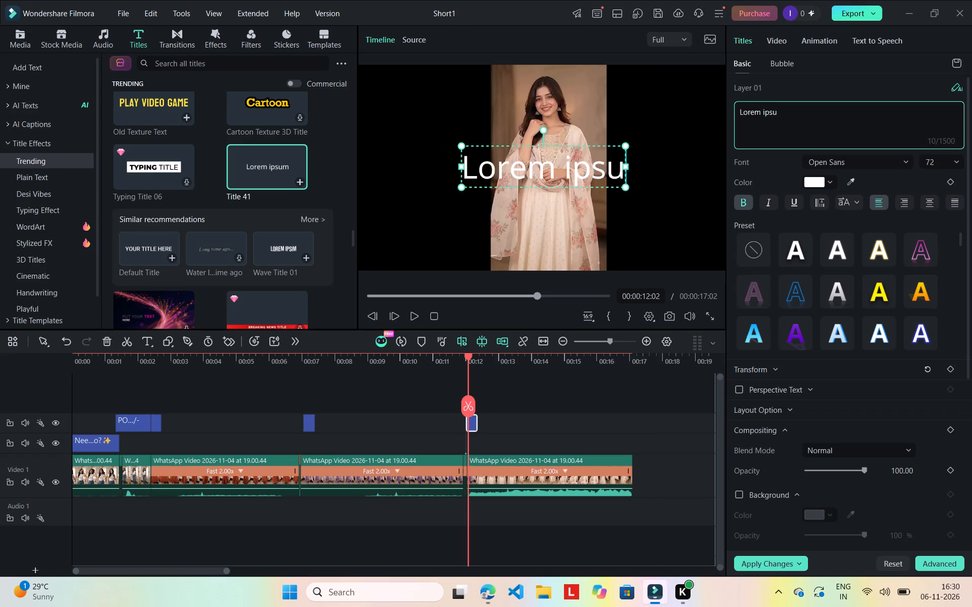
key(BackSpace)
key(BackSpace)
key(BackSpace)
key(BackSpace)
key(BackSpace)
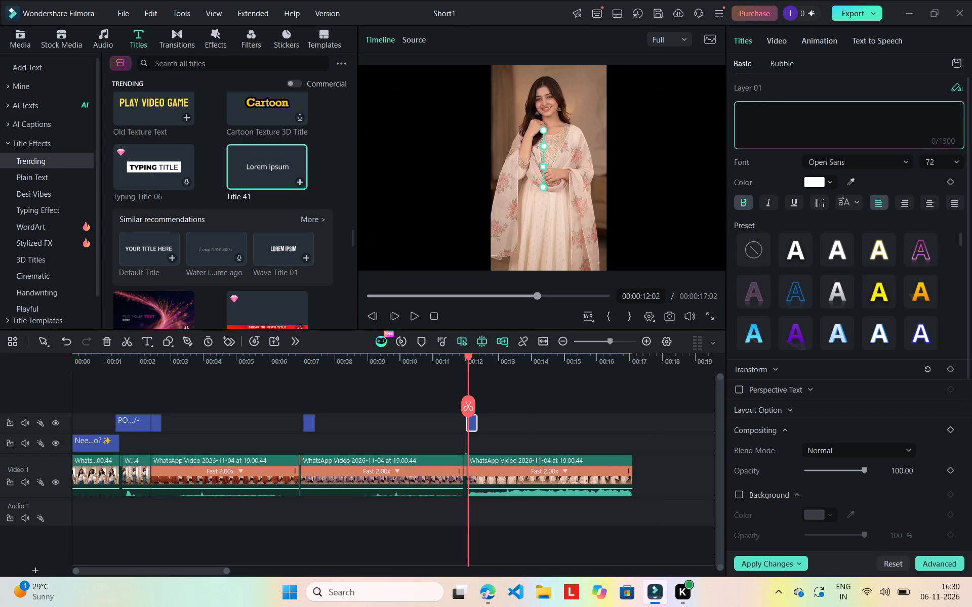
key(f)
key(BackSpace)
text(race in)
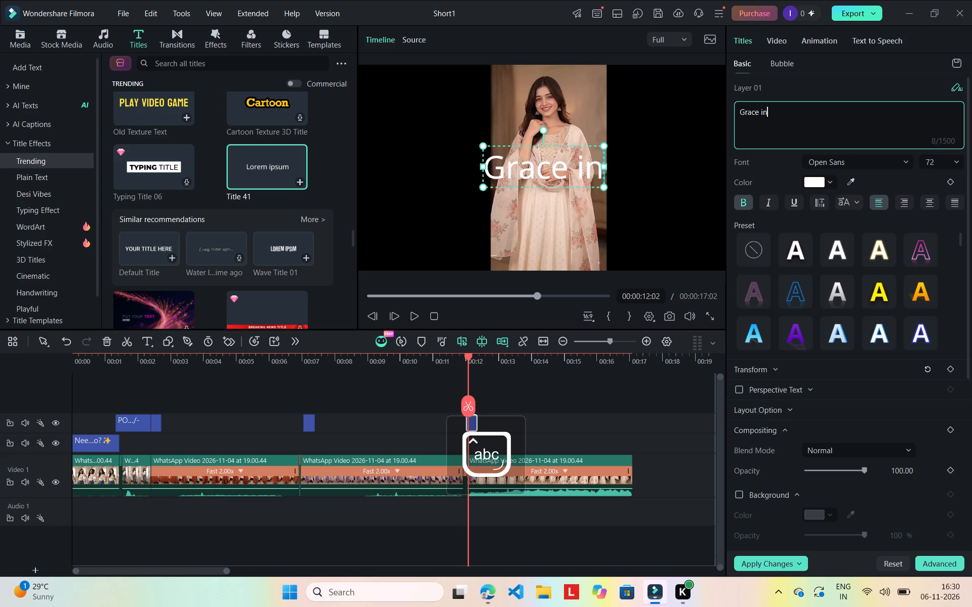
key(space)
text(every dteail)
key(Left)
key(Left)
key(Left)
key(Left)
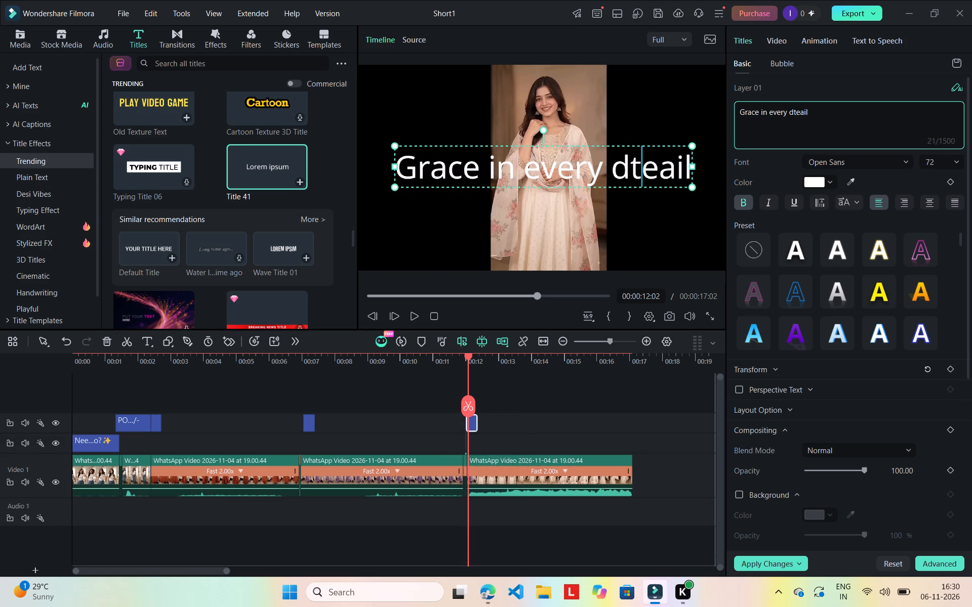
key(BackSpace)
key(Right)
key(Right)
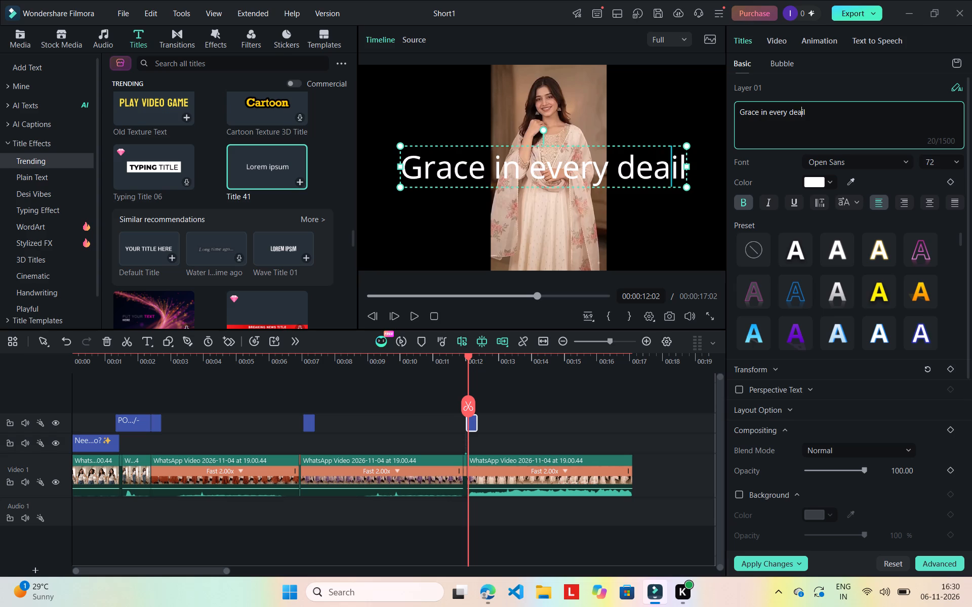
key(Left)
key(t)
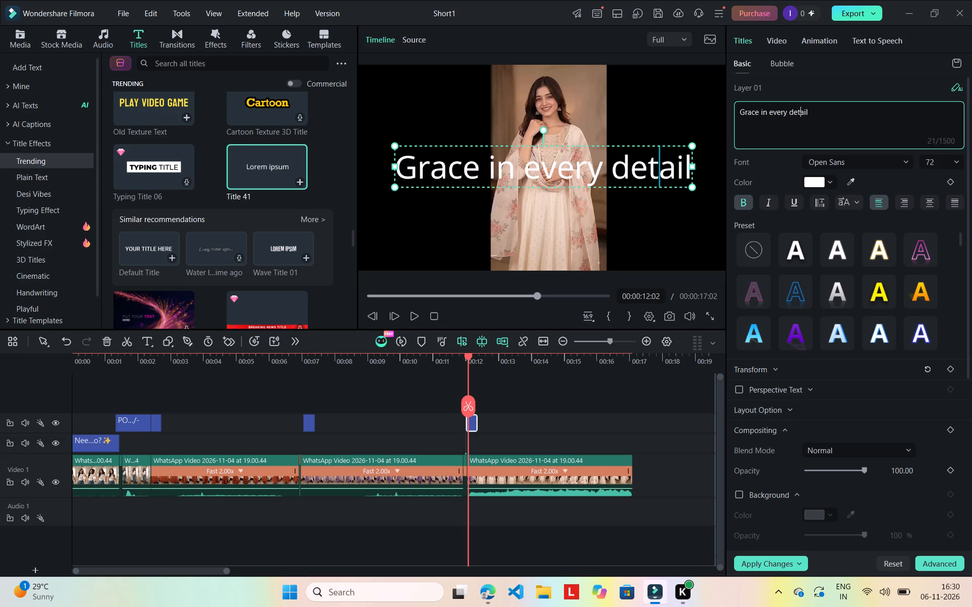
click(814, 115)
text(>>)
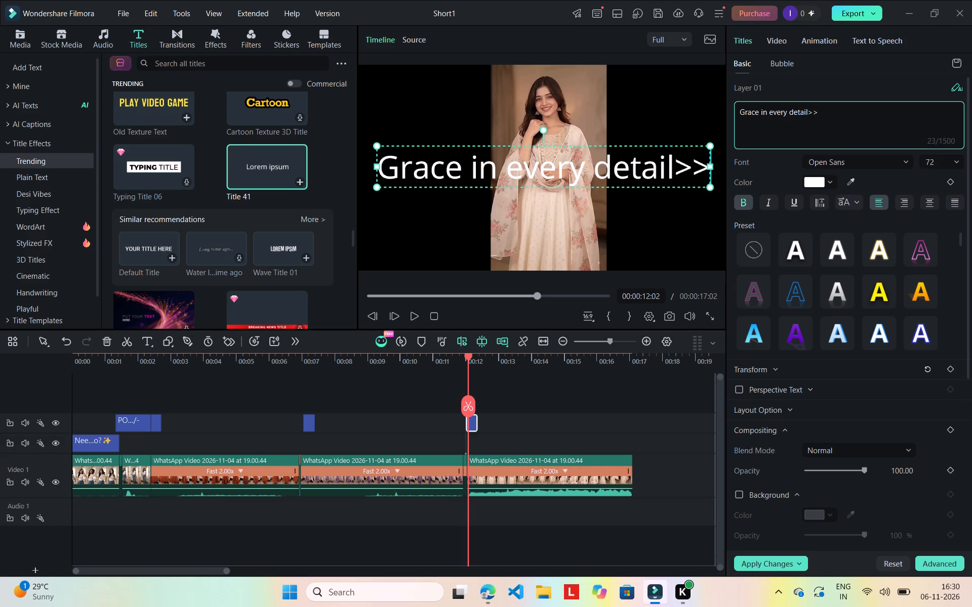
Number the cream outfit's title by adding "3. " before "Grace in every detail>>".
click(740, 108)
key(3)
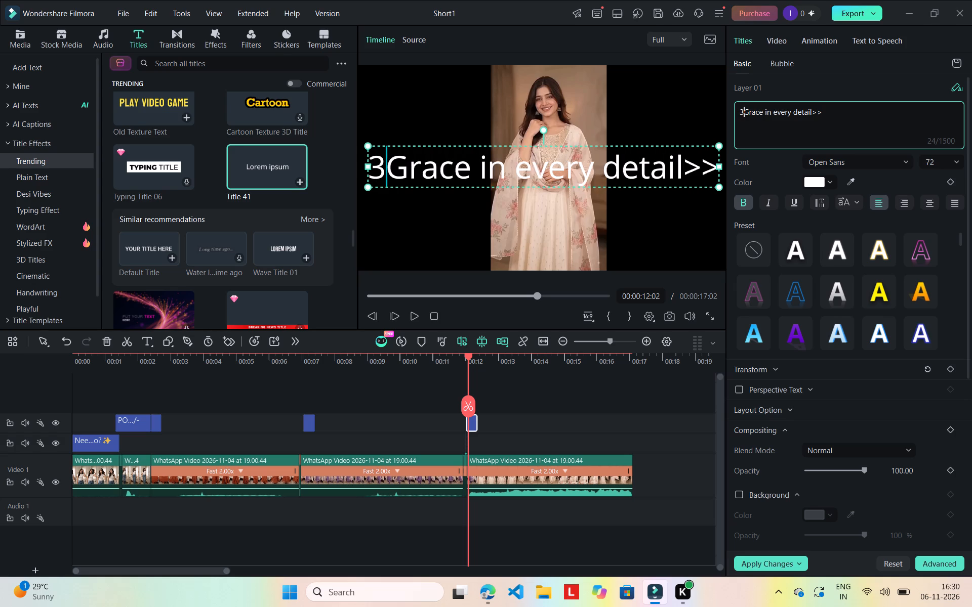
key(space)
text(.)
key(space)
key(BackSpace)
key(BackSpace)
key(BackSpace)
text(.)
key(space)
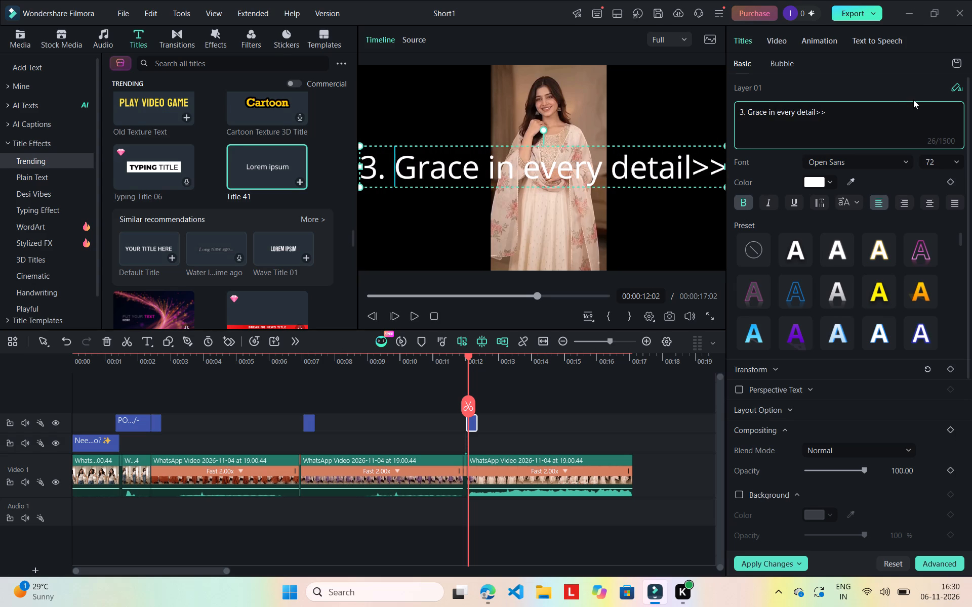
Search the emojis for "swan" and add the swan emoji at the end of the title text.
click(895, 103)
click(845, 109)
key(super+period)
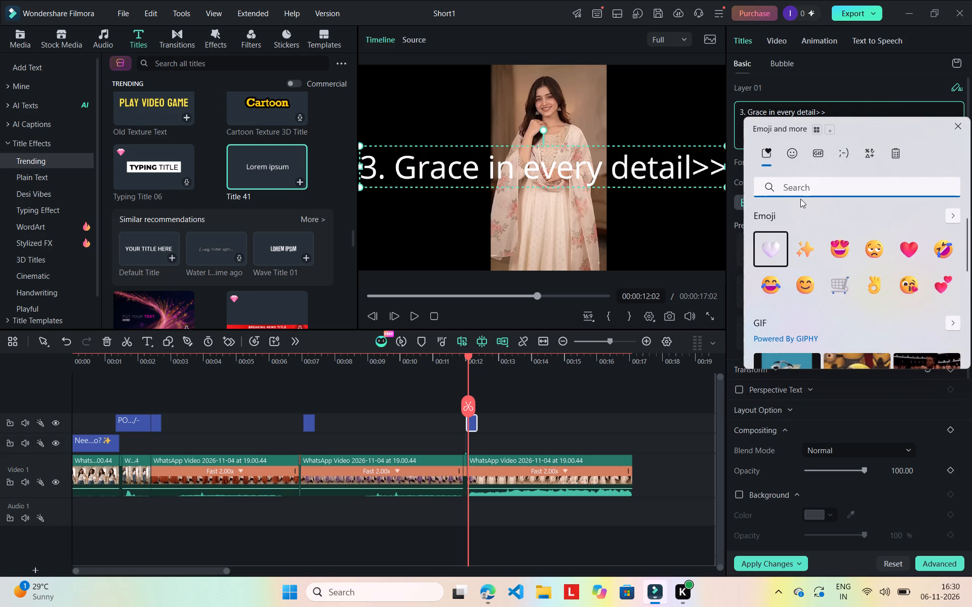
click(793, 185)
text(swan)
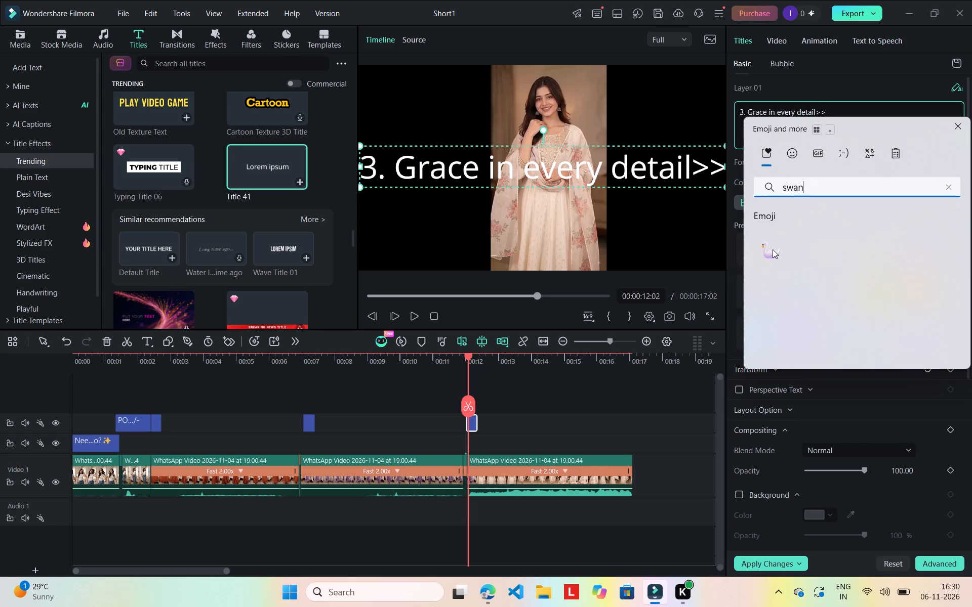
click(773, 249)
click(841, 107)
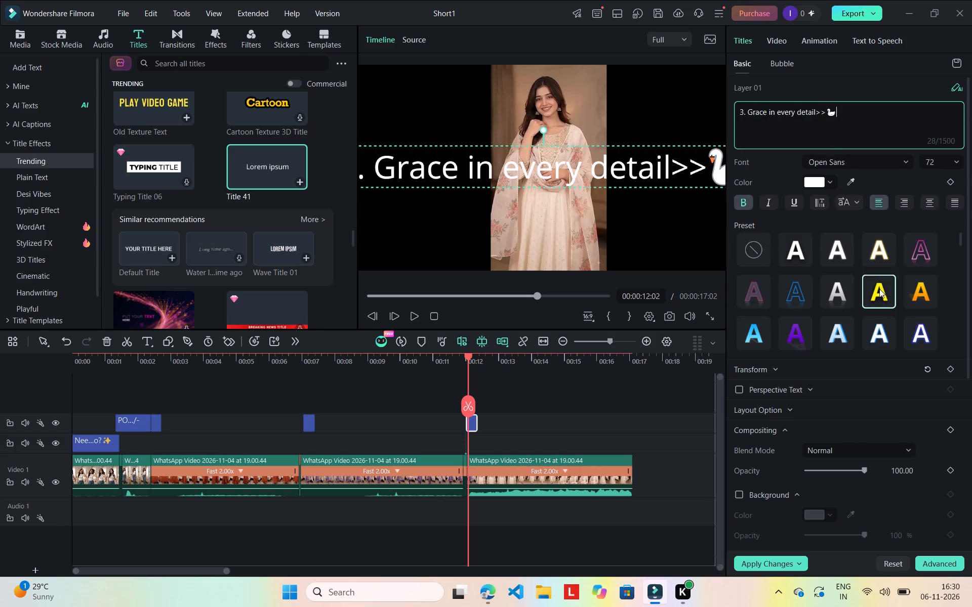
Style the cream outfit's title with the bright yellow, black-outlined preset and set its font size to 20.
click(879, 289)
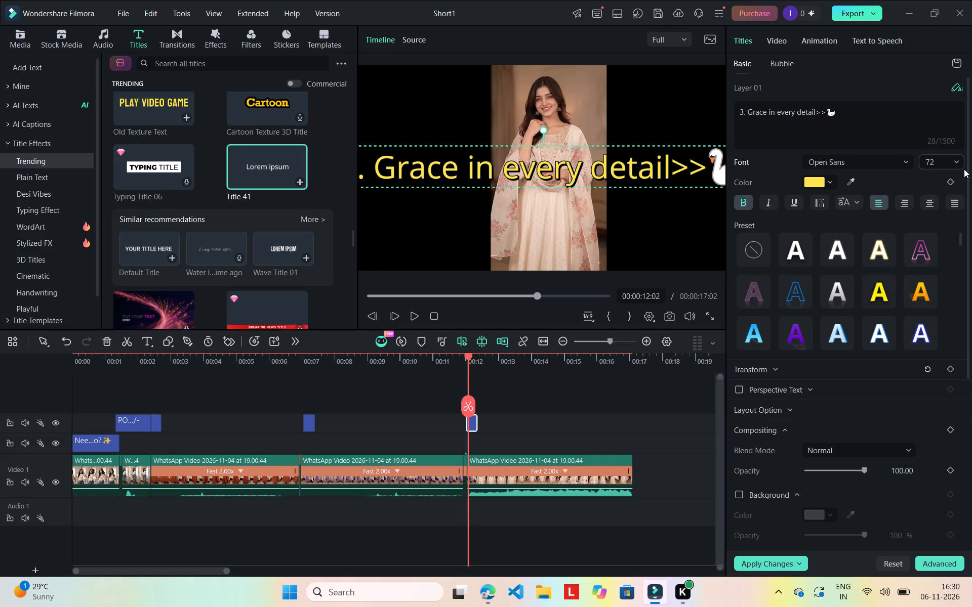
click(961, 163)
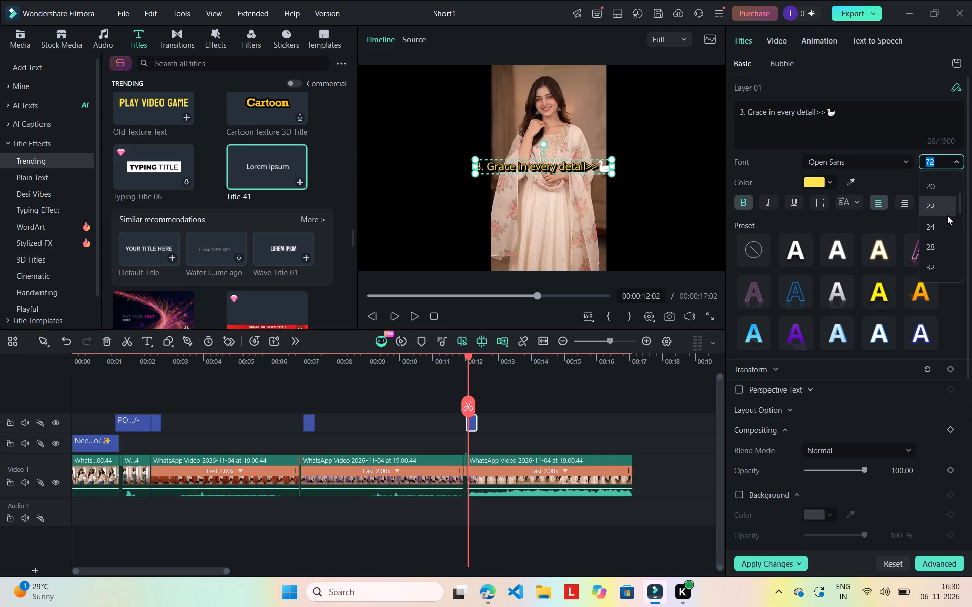
click(942, 190)
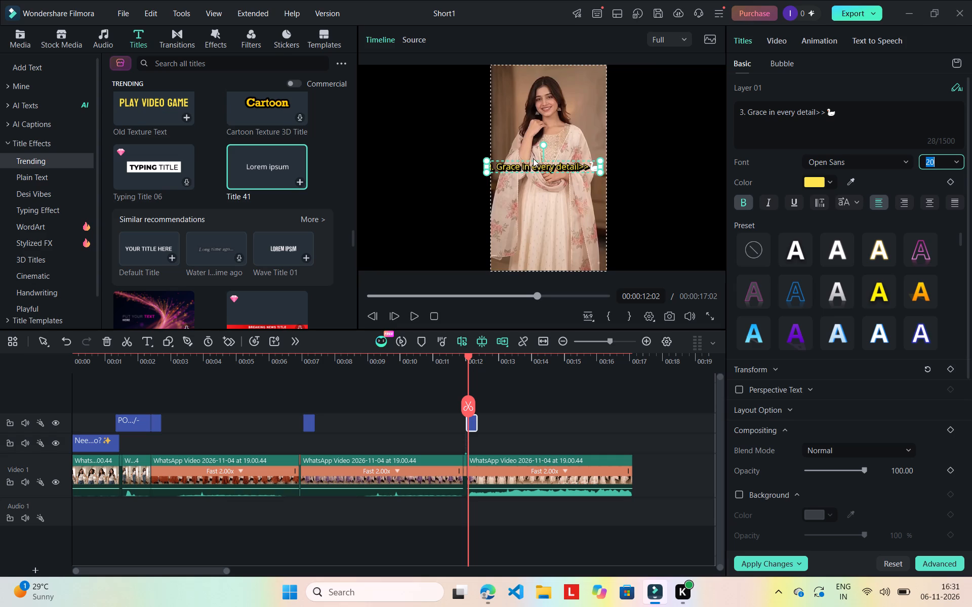
Move the "3. Grace in every detail>>" title above the woman's head, just inside the top of the cream outfit's frame.
drag(530, 162, 535, 145)
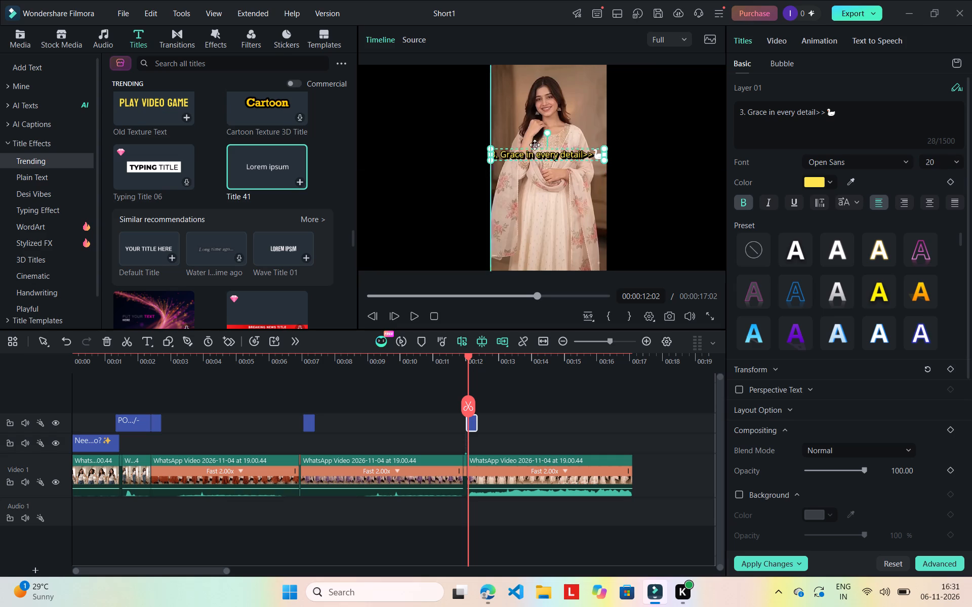
drag(535, 145, 537, 74)
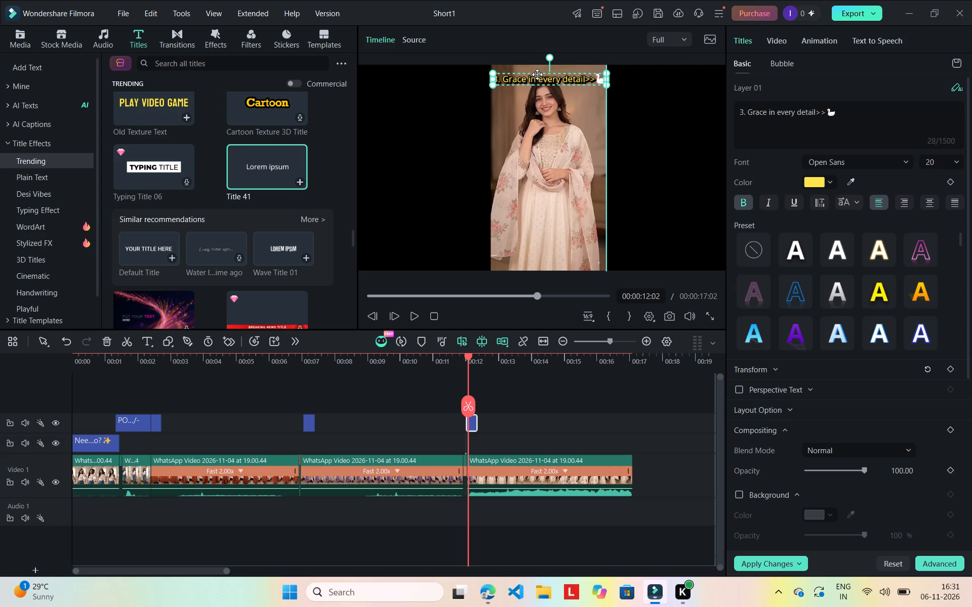
drag(537, 74, 556, 45)
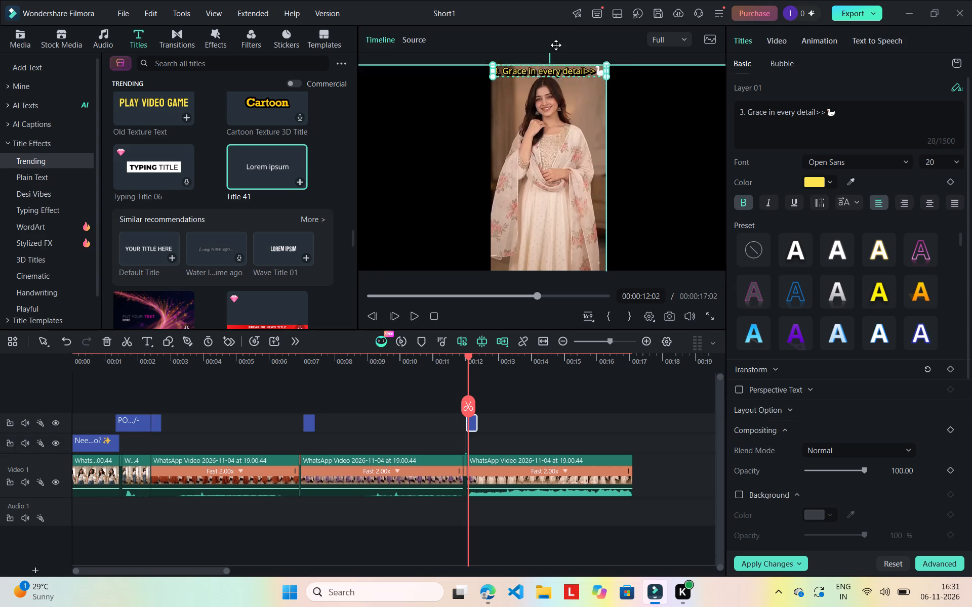
drag(556, 45, 545, 73)
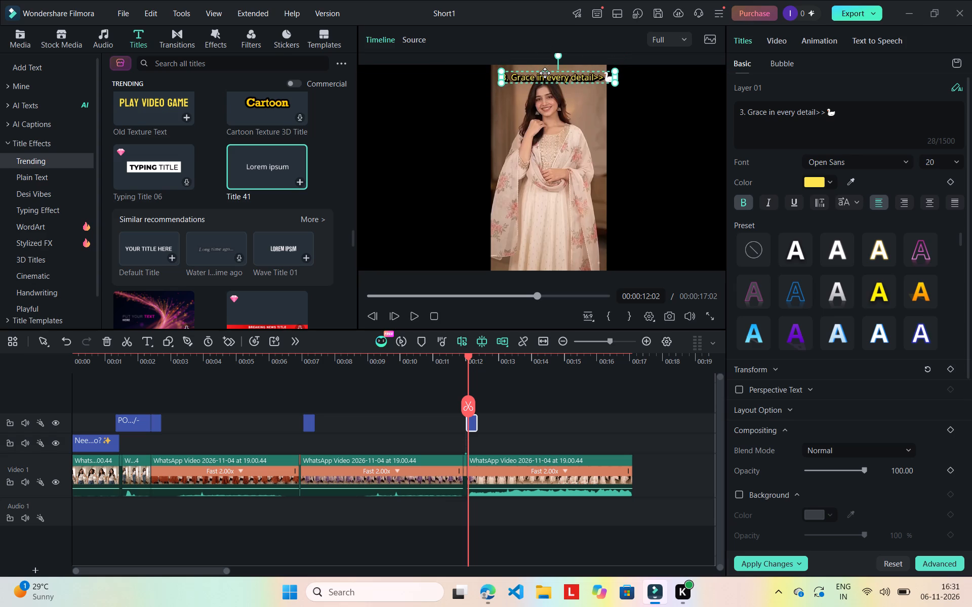
drag(545, 73, 548, 148)
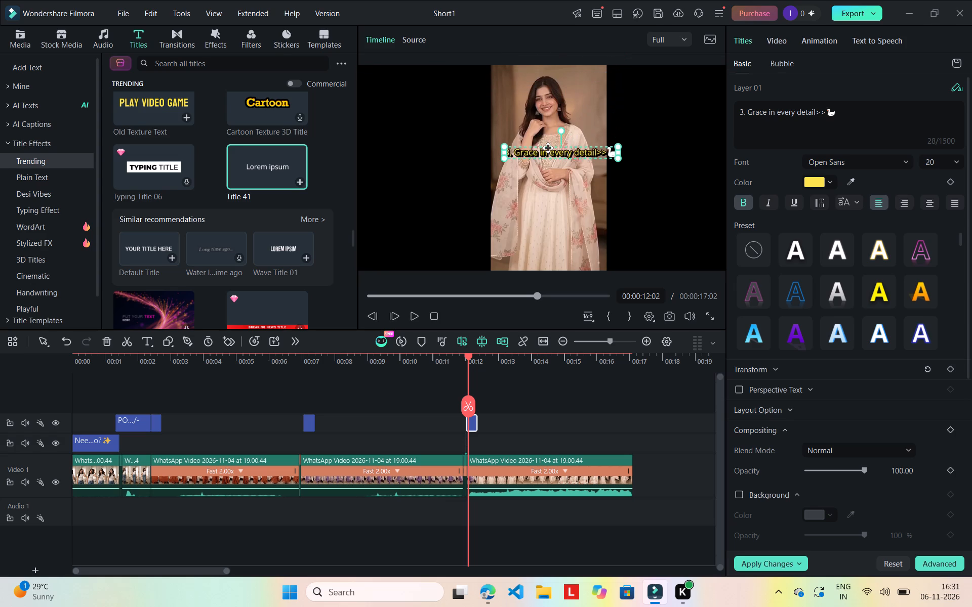
drag(548, 148, 533, 94)
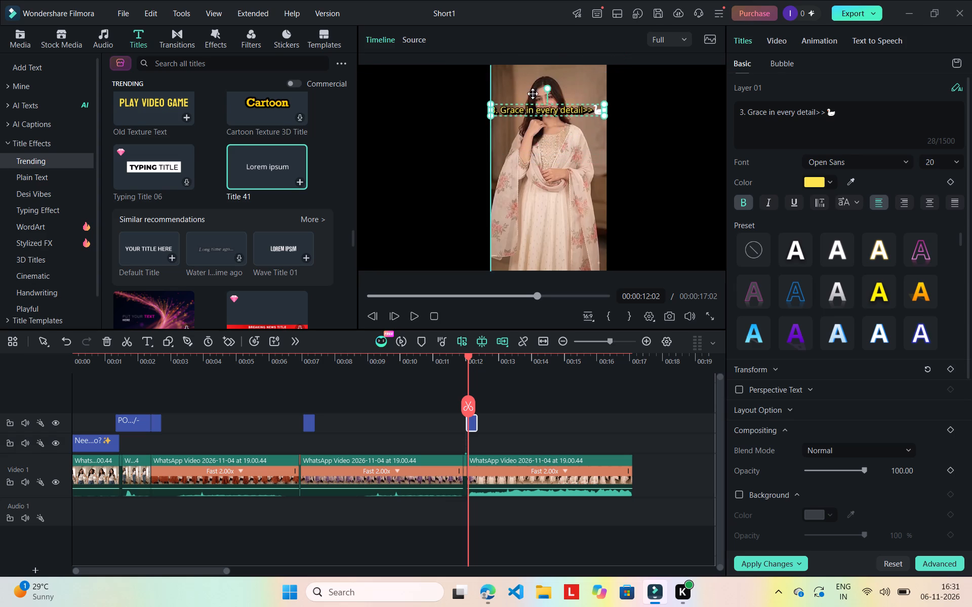
drag(533, 94, 541, 72)
click(673, 130)
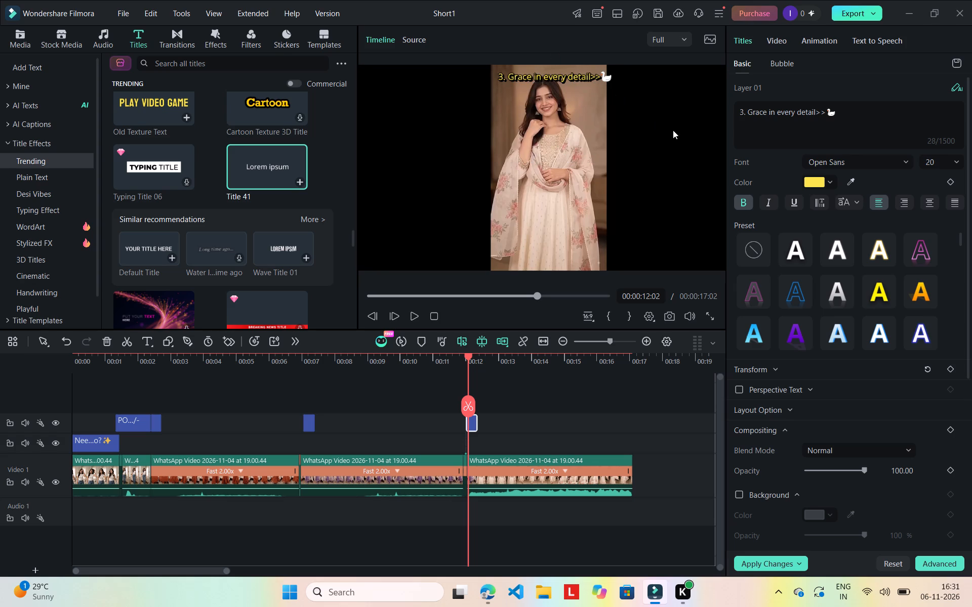
click(575, 75)
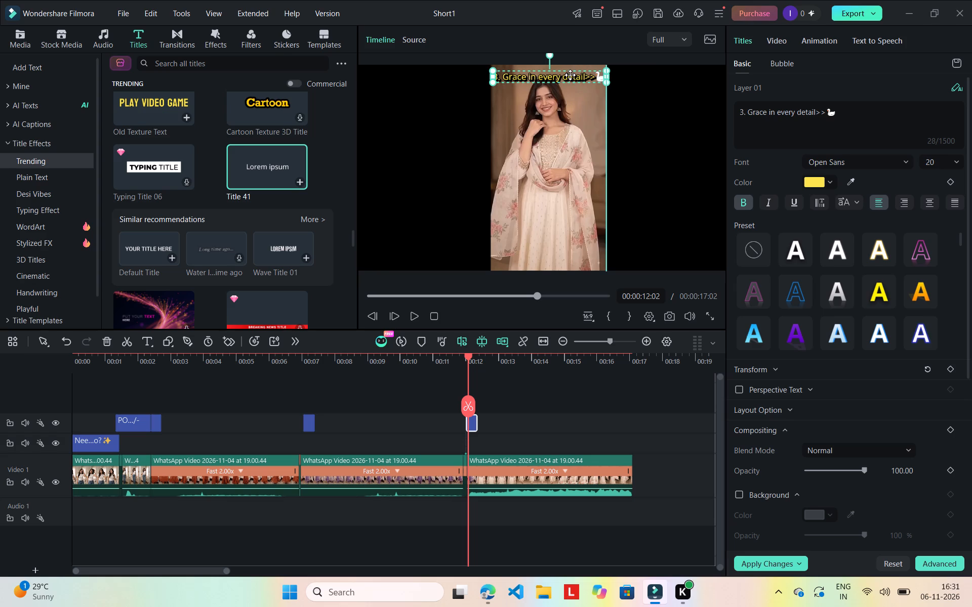
click(690, 168)
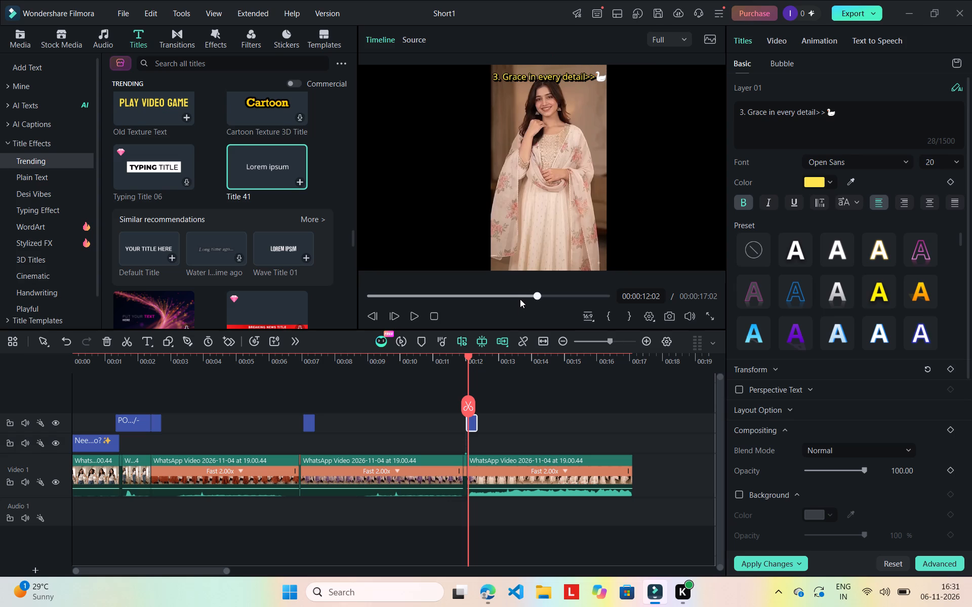
Mute both title tracks on the timeline.
click(19, 428)
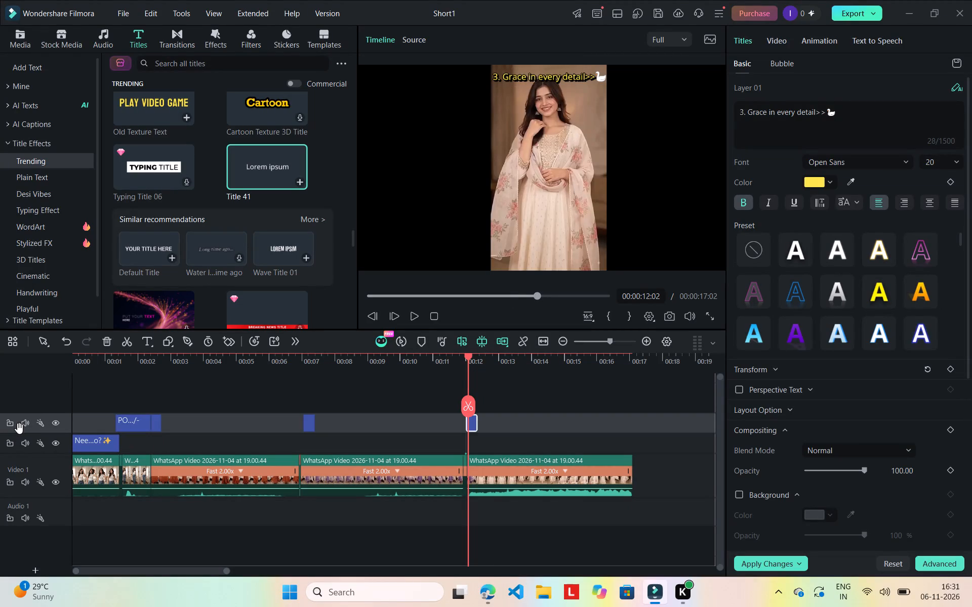
click(27, 427)
click(25, 445)
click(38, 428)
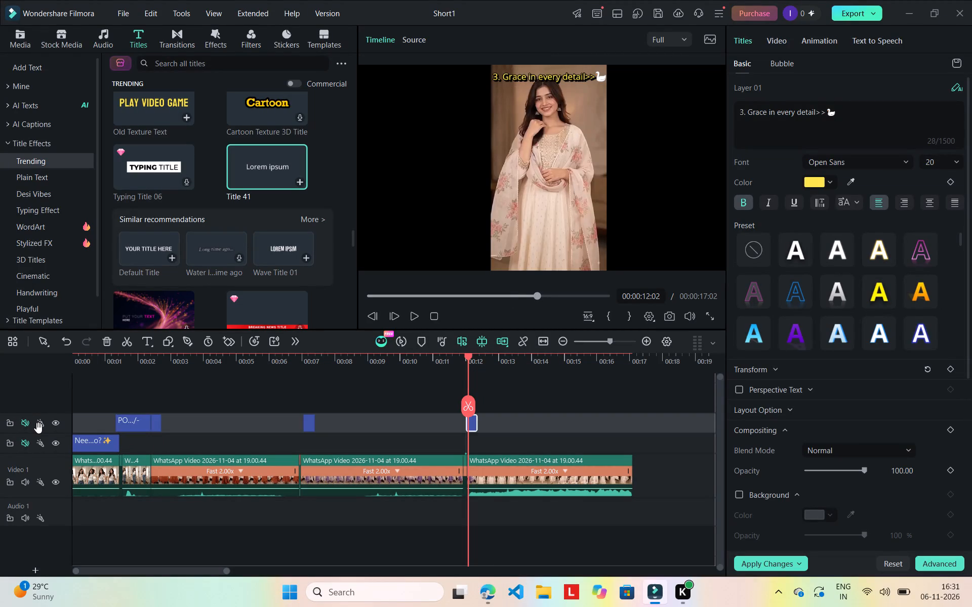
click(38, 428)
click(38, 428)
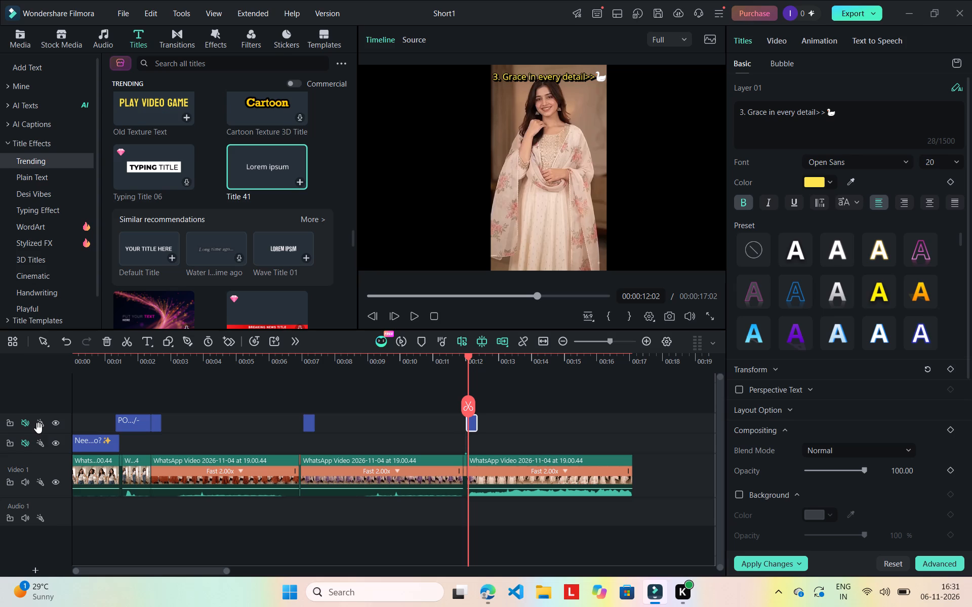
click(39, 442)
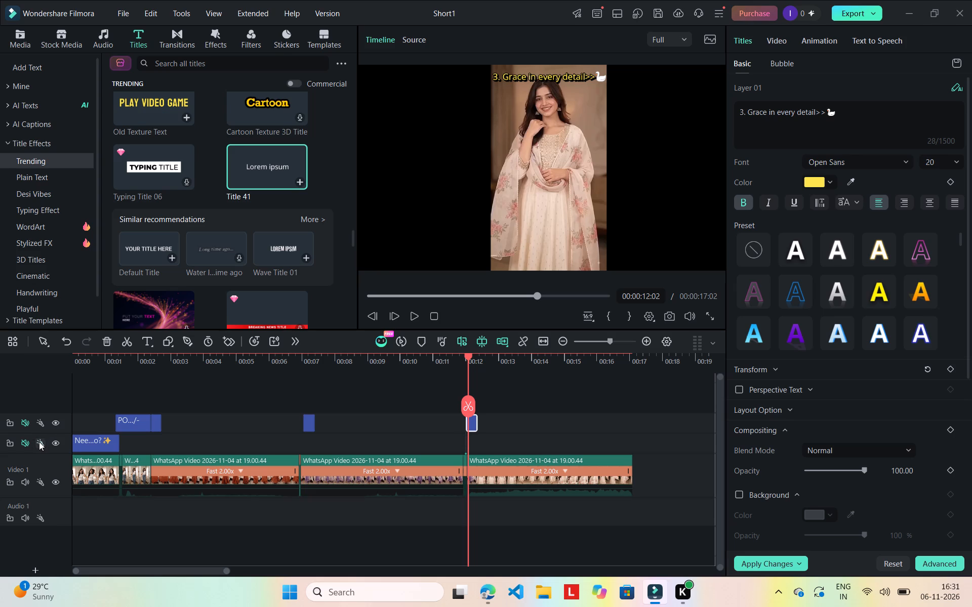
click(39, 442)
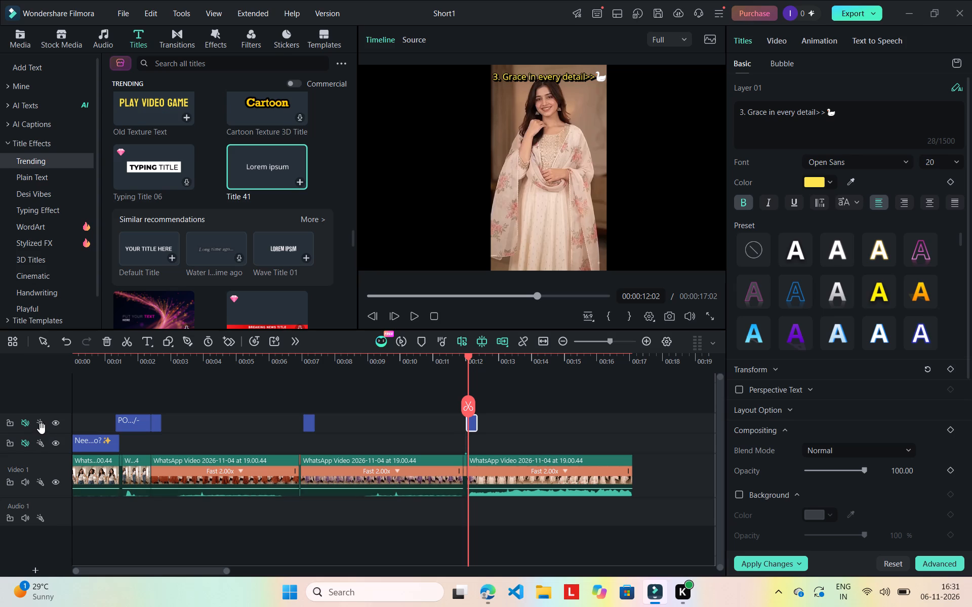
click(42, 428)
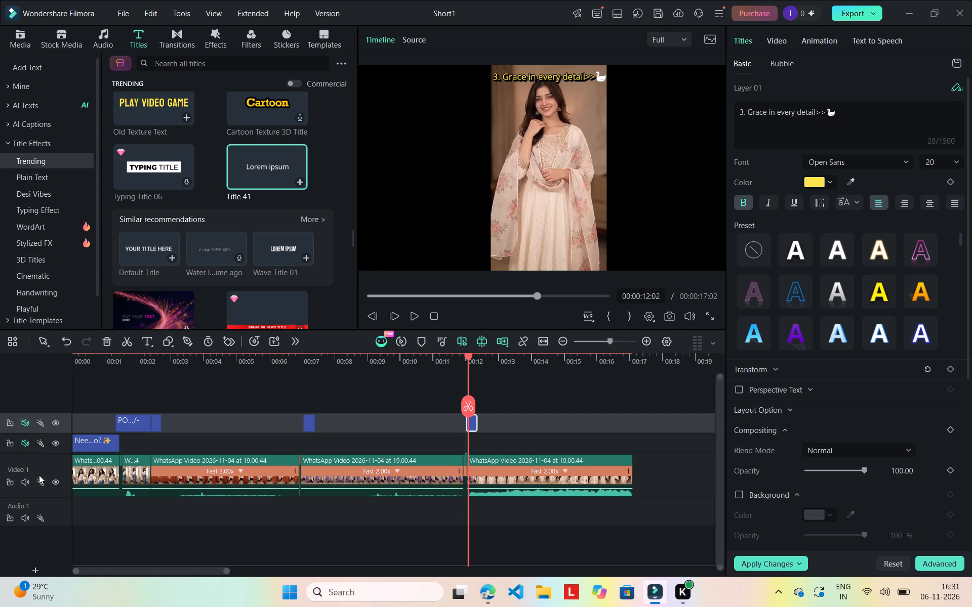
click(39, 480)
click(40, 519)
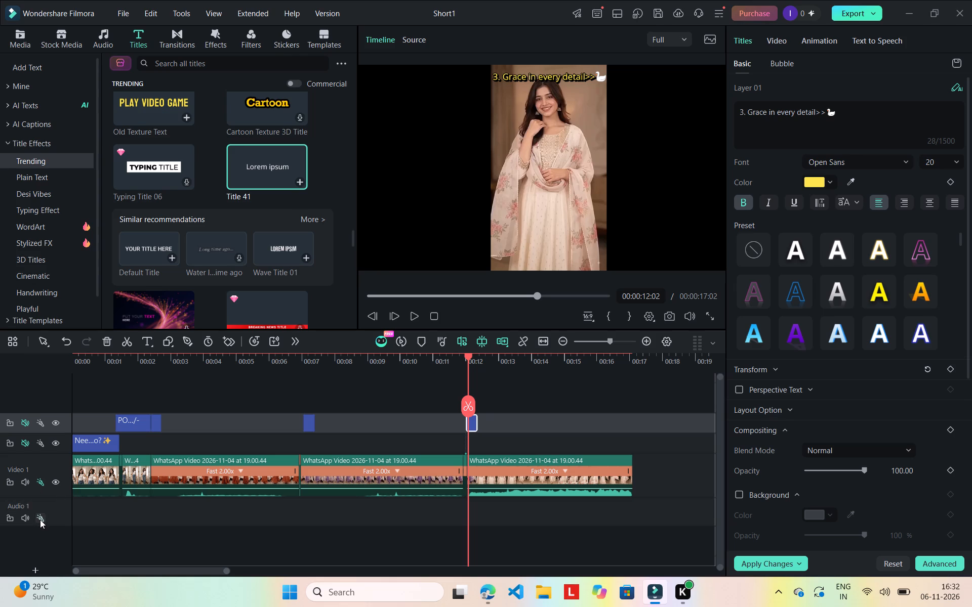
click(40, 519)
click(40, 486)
Unmute both title tracks and mute the Video 1 track instead.
click(20, 448)
click(26, 424)
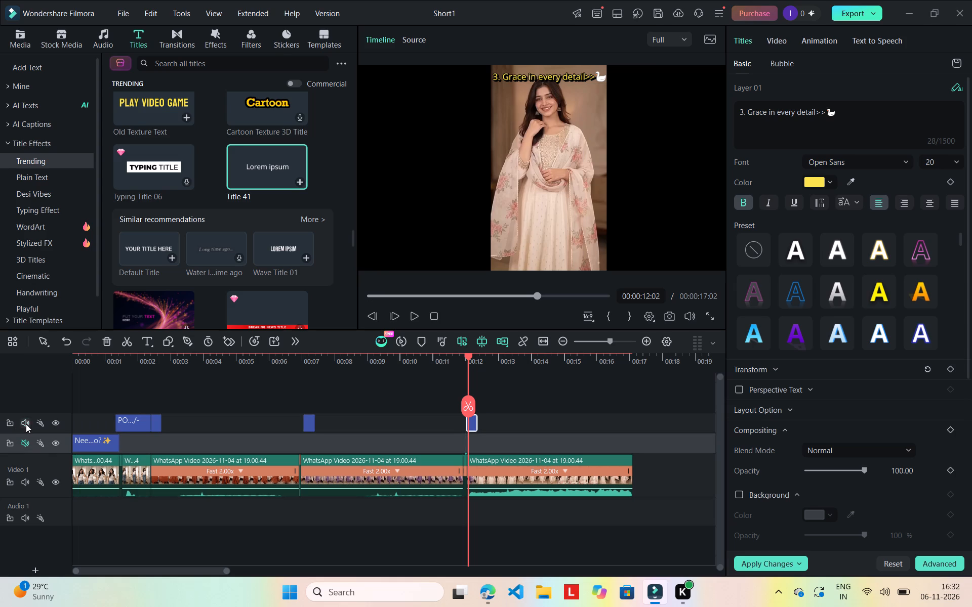
click(28, 447)
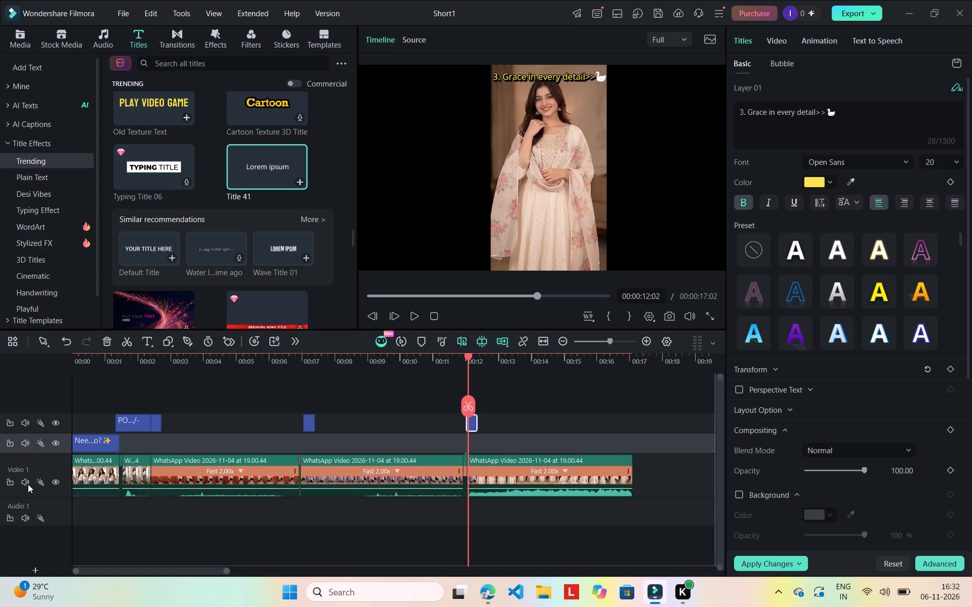
click(28, 484)
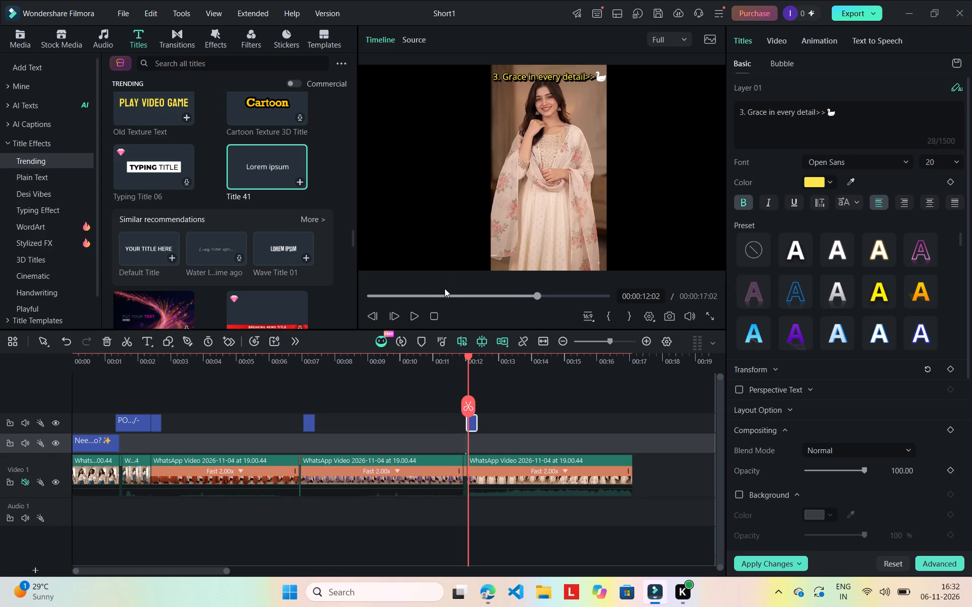
drag(438, 296, 336, 309)
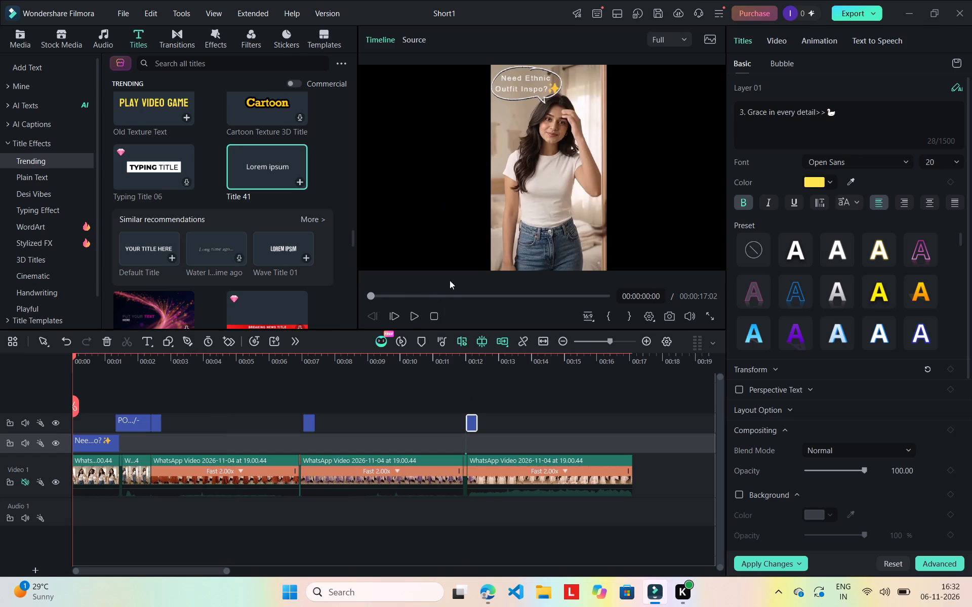
click(417, 320)
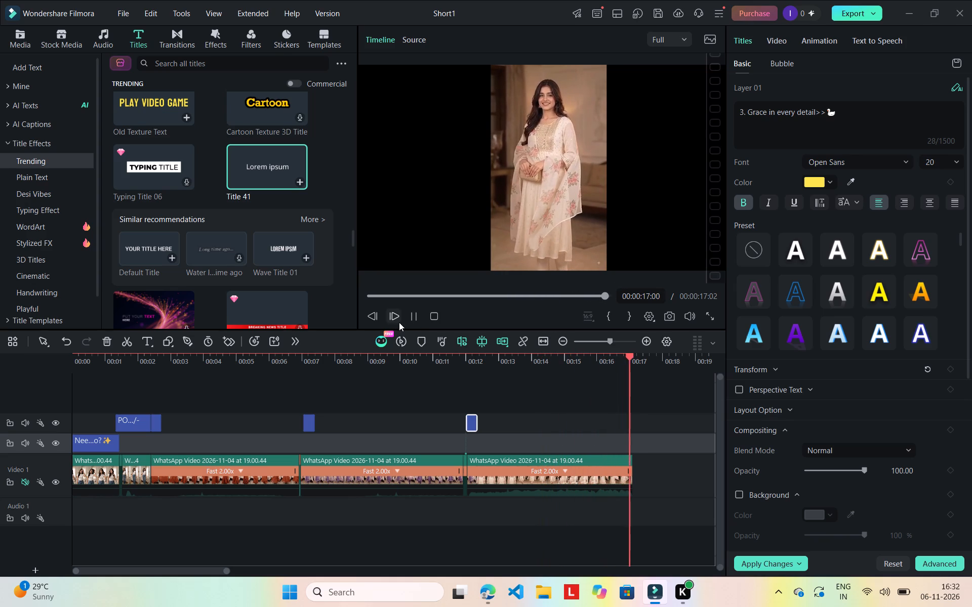
Replay the opening from the start to check the timing of the titles up to "POV:Outfits under 999/-".
click(368, 294)
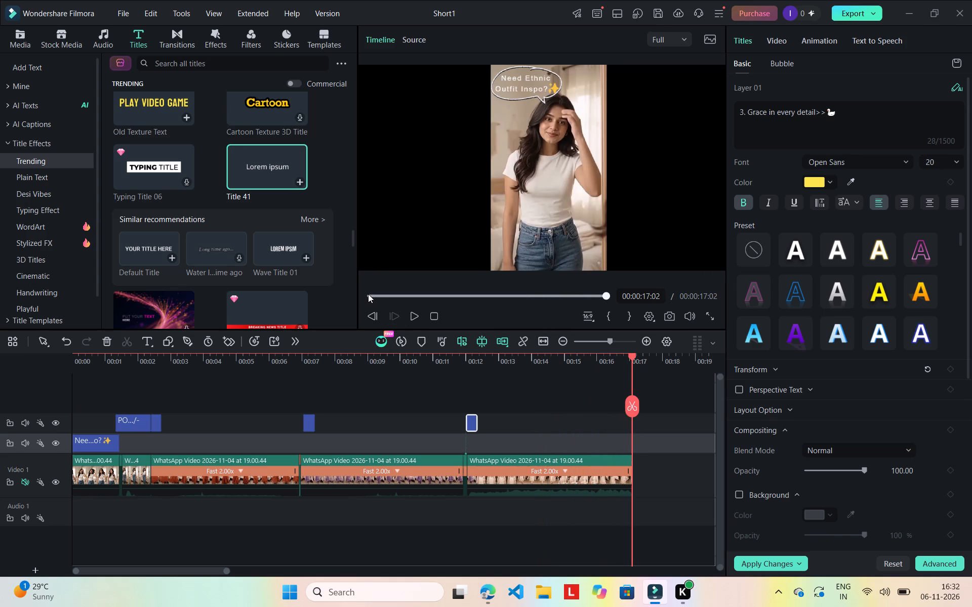
click(368, 294)
drag(368, 294, 359, 292)
click(410, 313)
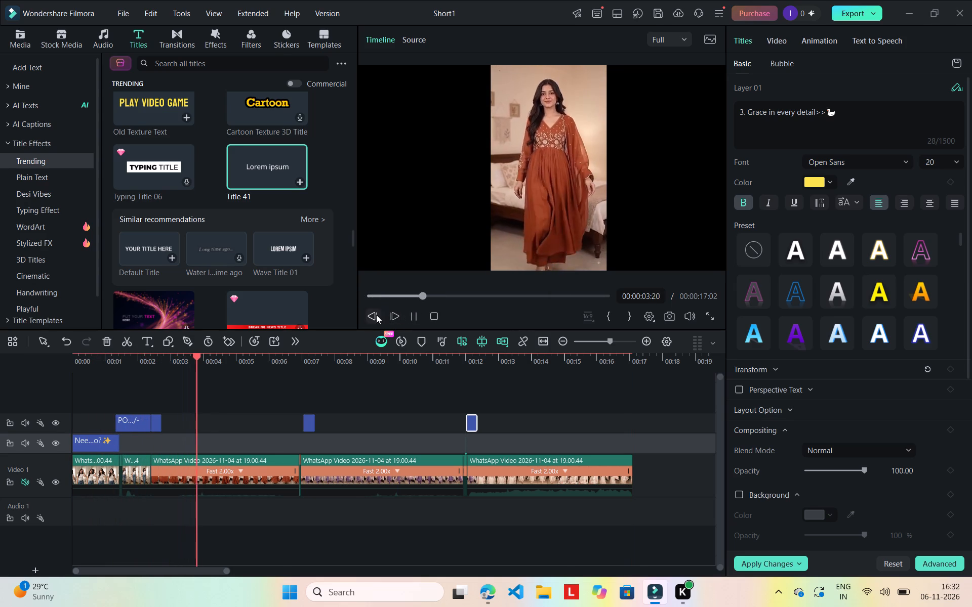
click(399, 295)
drag(399, 295, 380, 301)
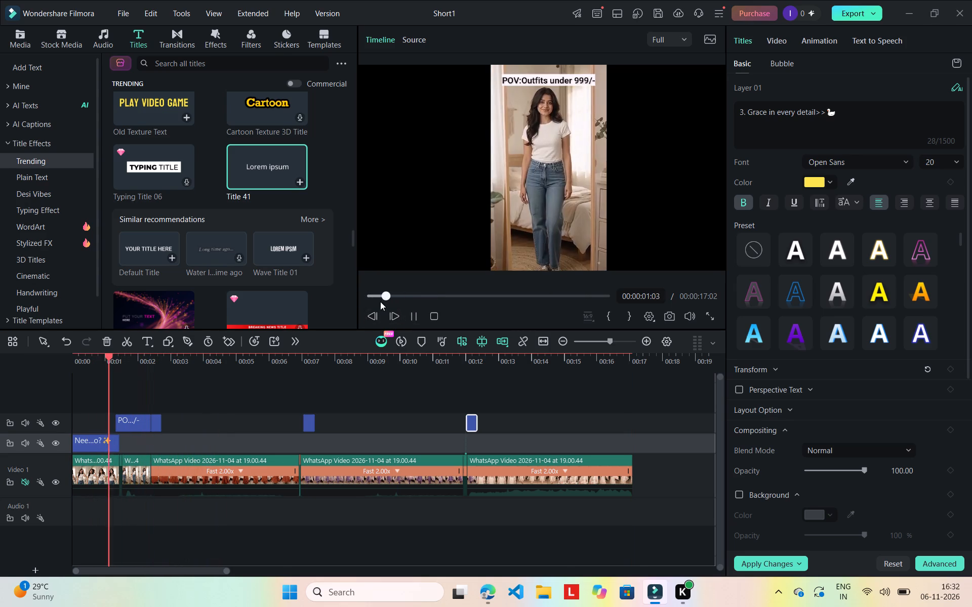
drag(380, 301, 362, 306)
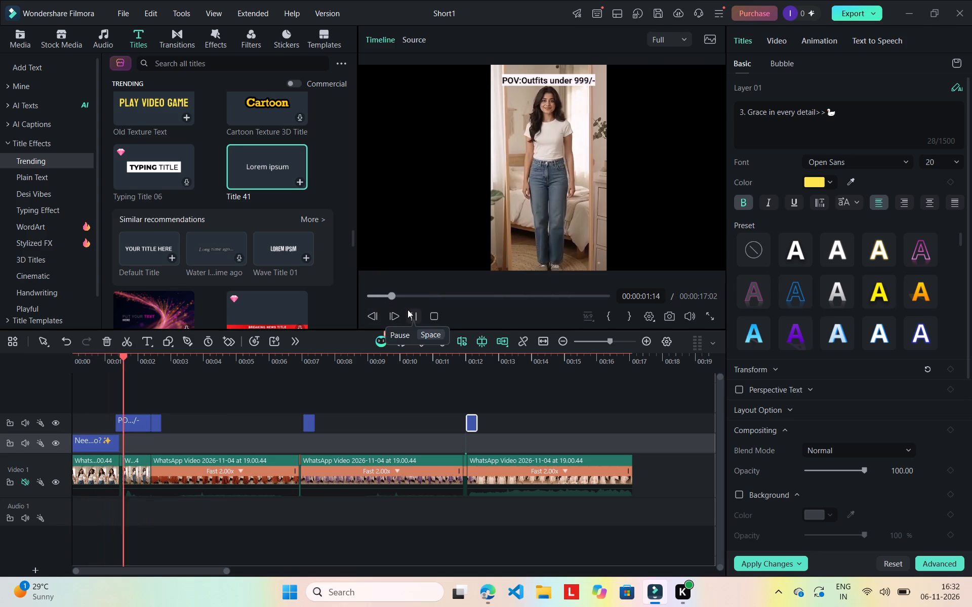
click(408, 310)
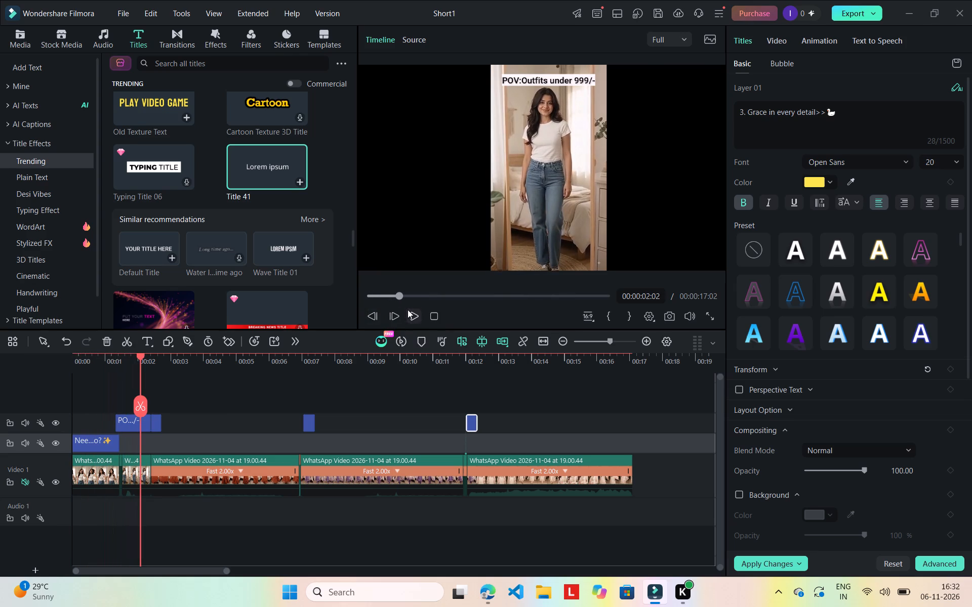
Split the rust outfit clip at 00:00:02:18, where the "1. Elegance Speaks>>" title ends.
click(158, 424)
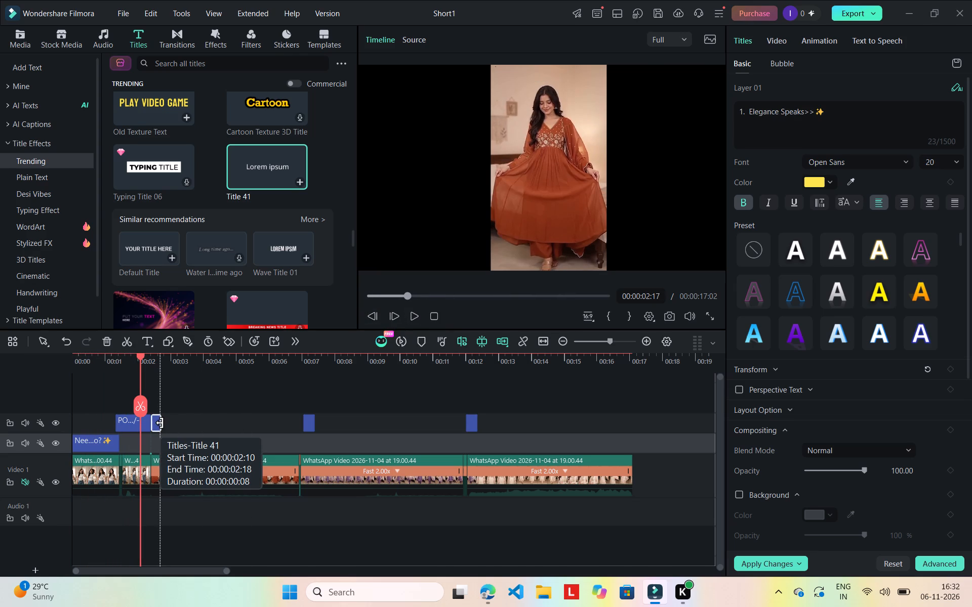
click(160, 423)
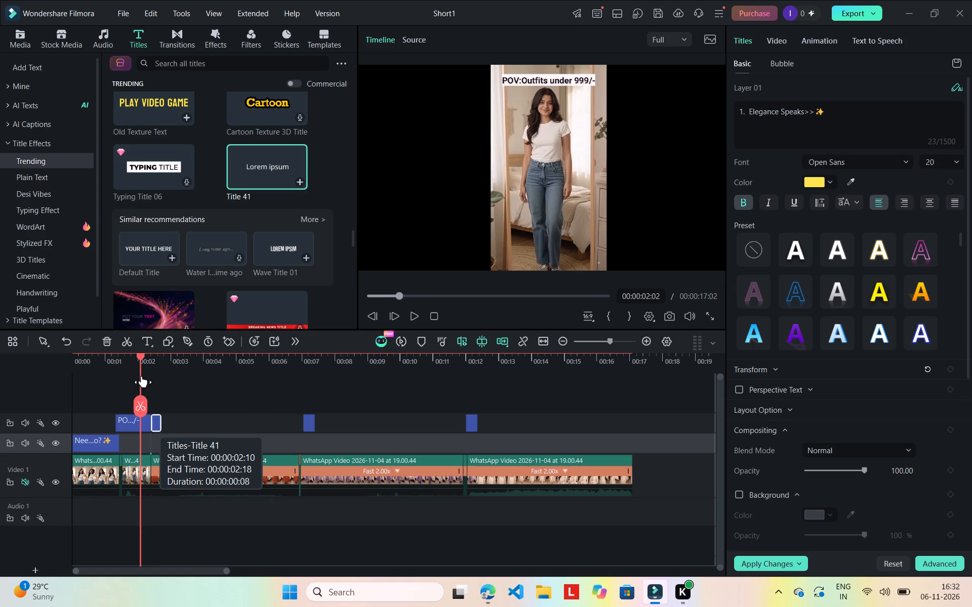
drag(140, 377, 141, 377)
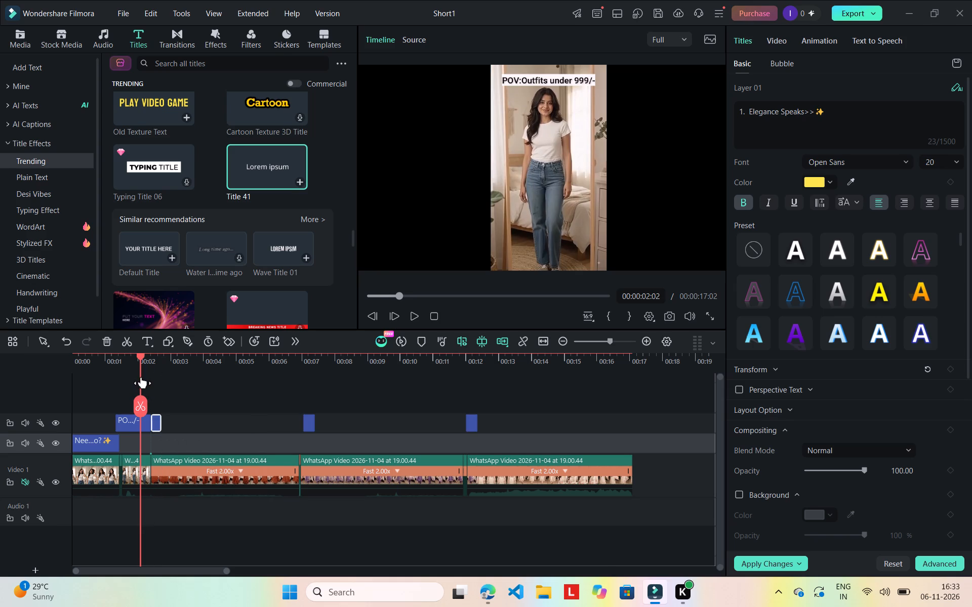
drag(141, 377, 160, 377)
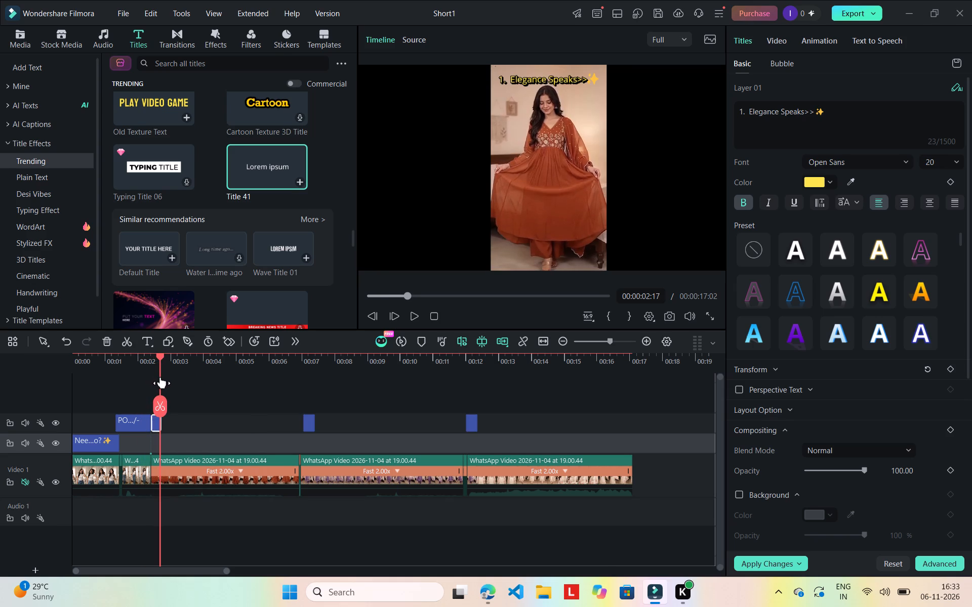
drag(160, 377, 161, 377)
click(159, 404)
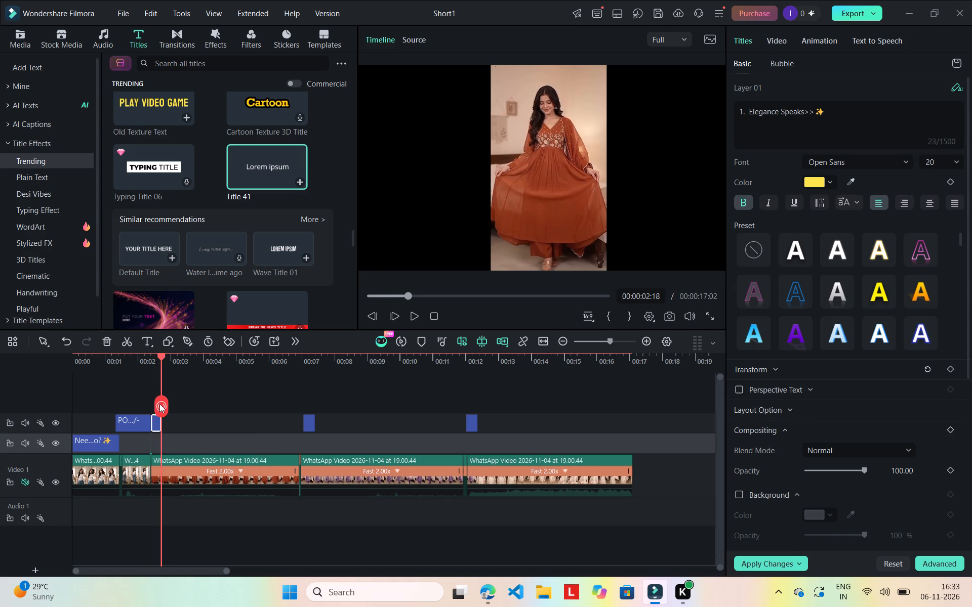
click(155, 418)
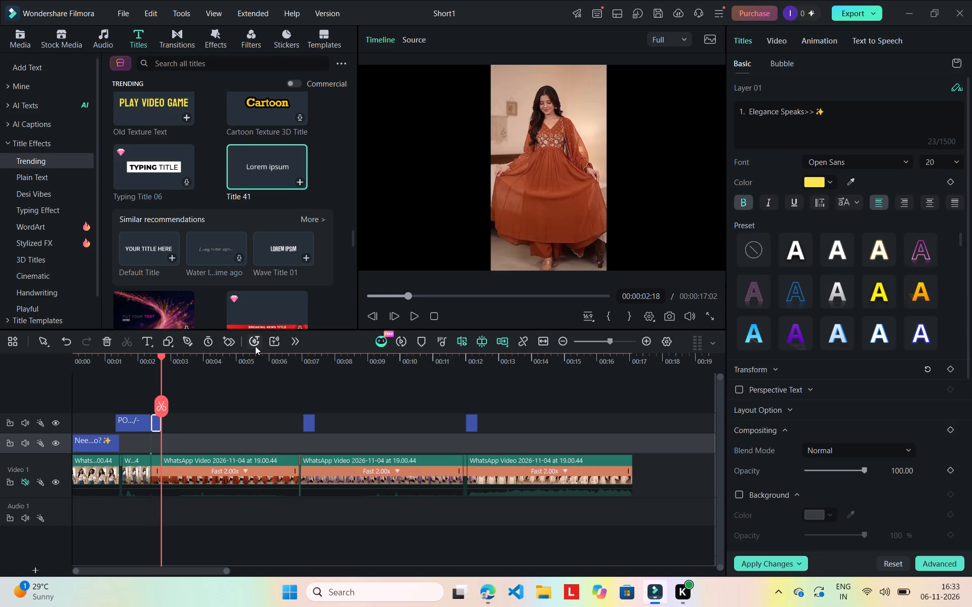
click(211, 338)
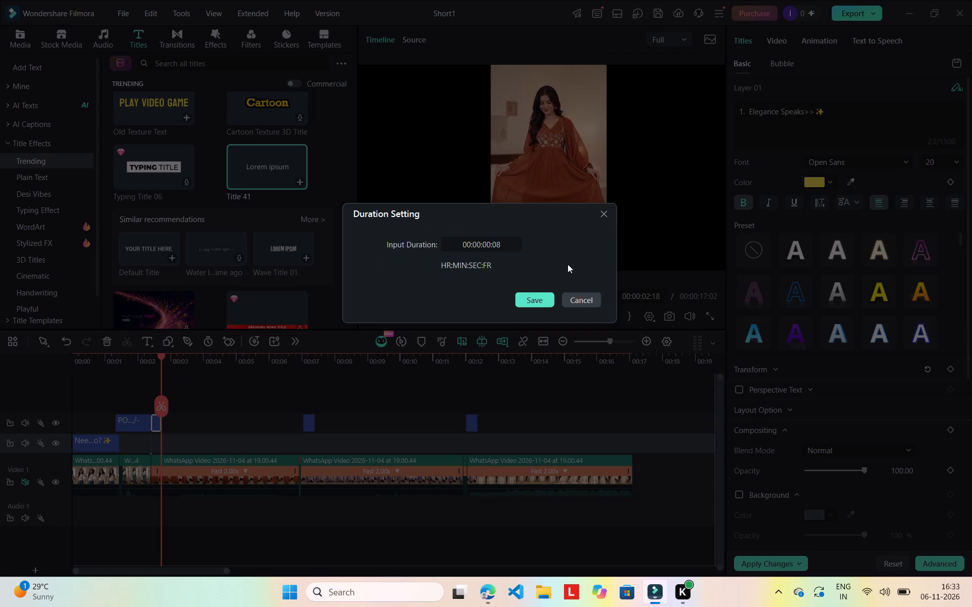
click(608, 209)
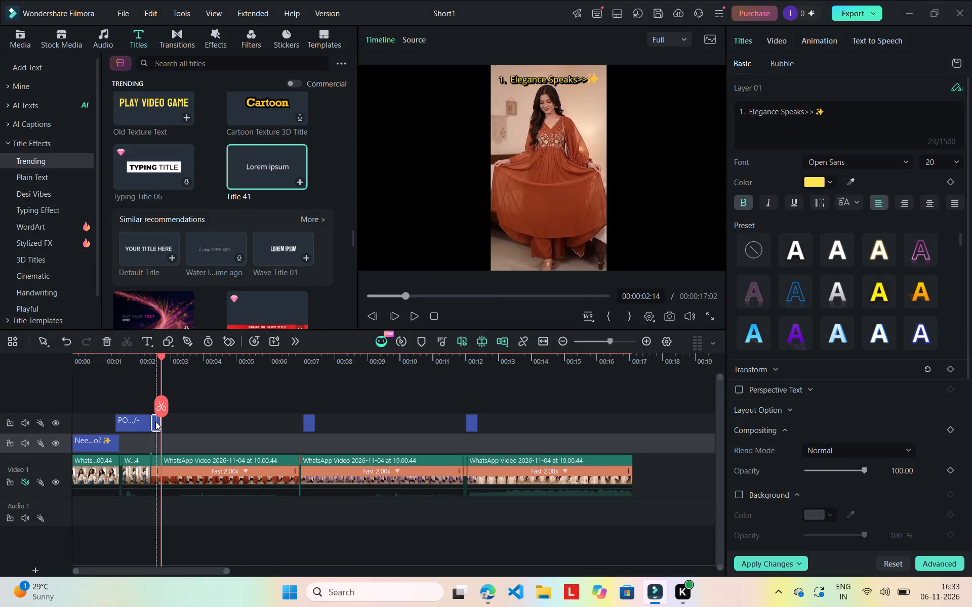
Set the short rust outfit segment under the "1. Elegance Speaks>>" title to normal speed.
click(156, 470)
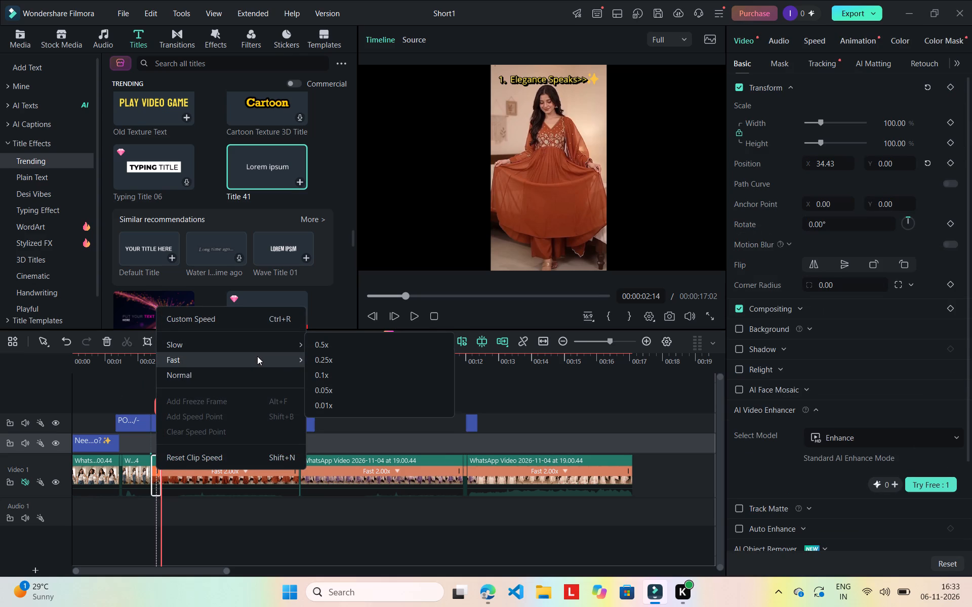
click(255, 370)
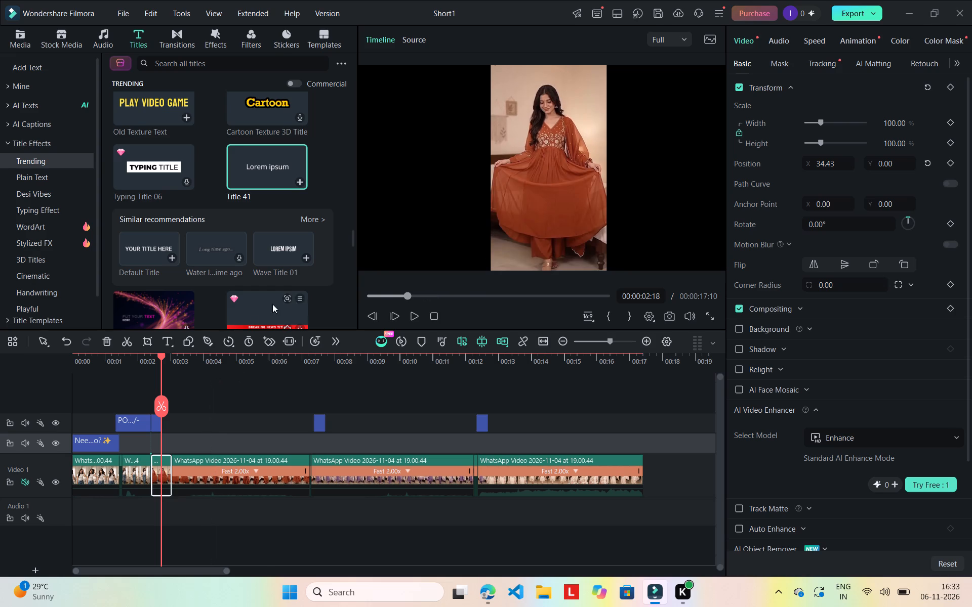
Split the purple outfit clip at 00:00:07:18, where the "2. Less,But Lovely >>" title ends.
click(321, 420)
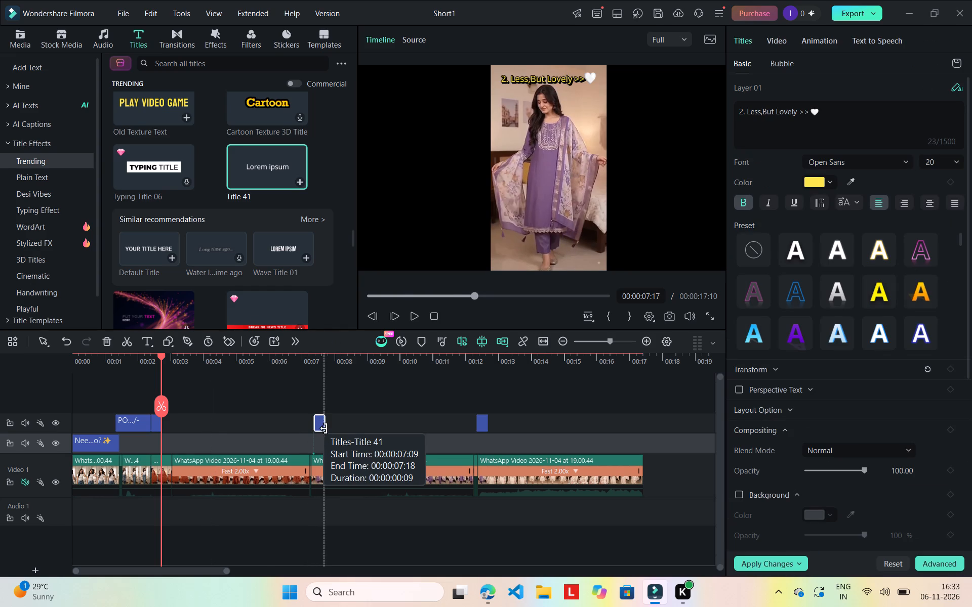
drag(161, 376, 234, 378)
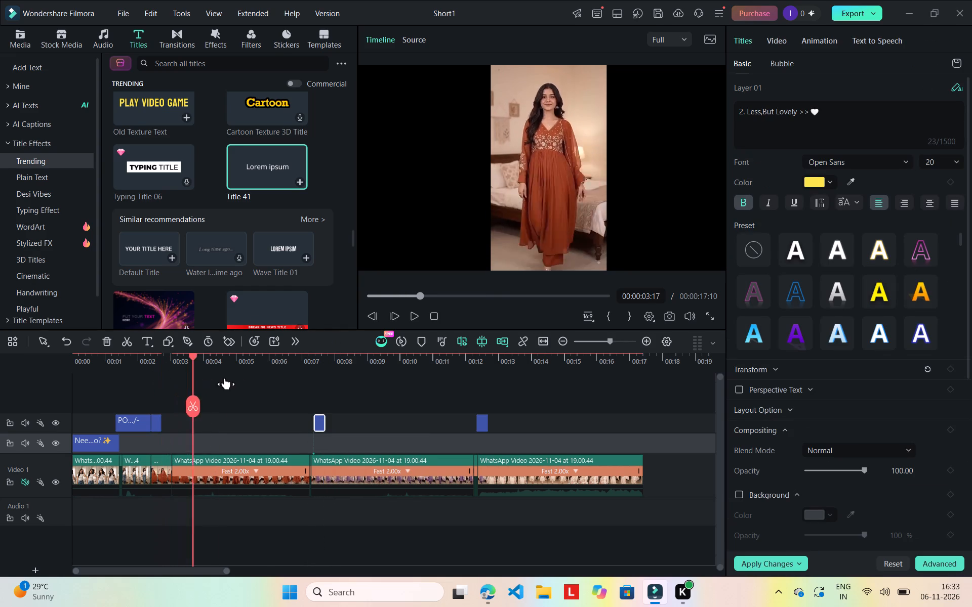
drag(234, 378, 325, 393)
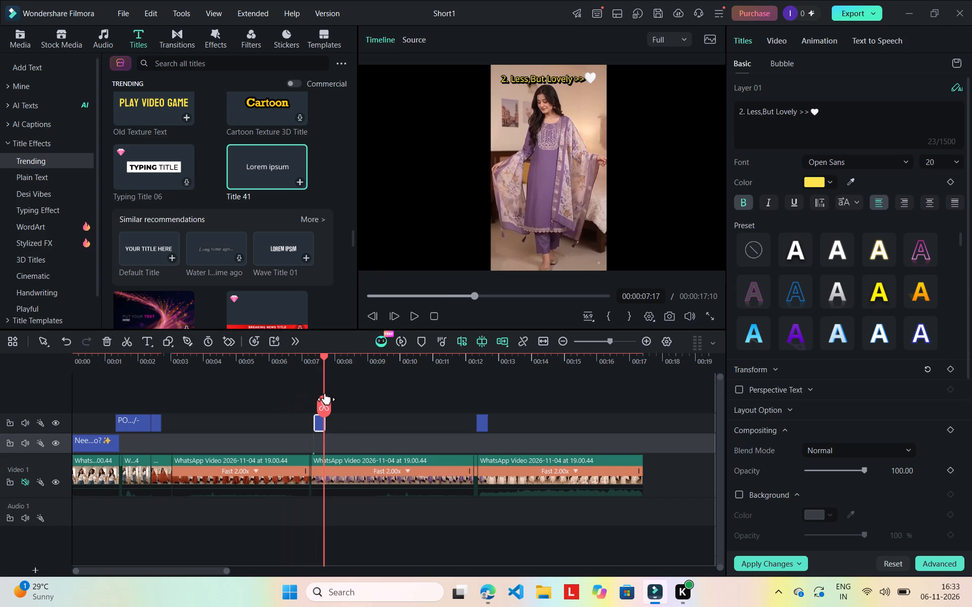
drag(325, 393, 326, 393)
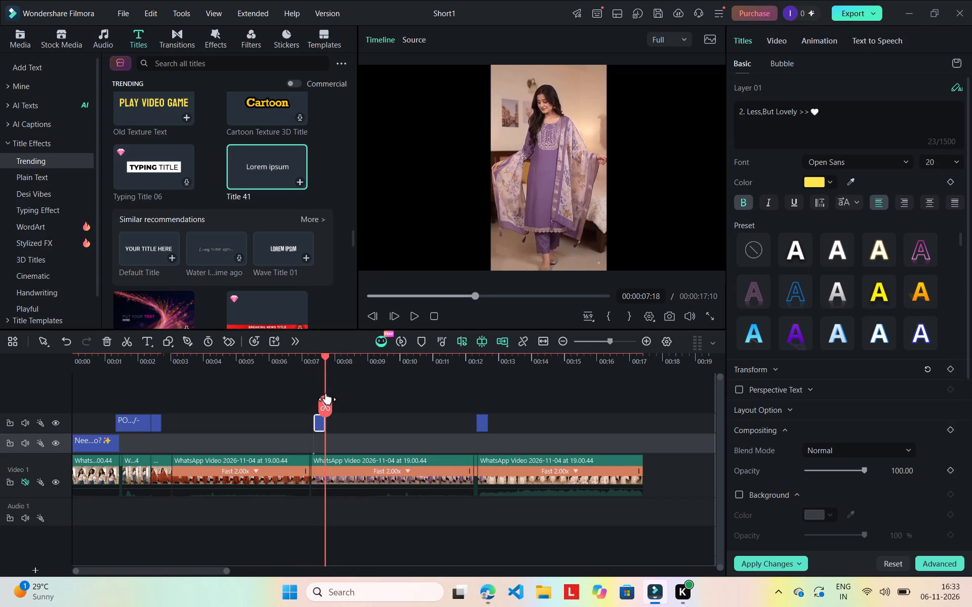
click(326, 402)
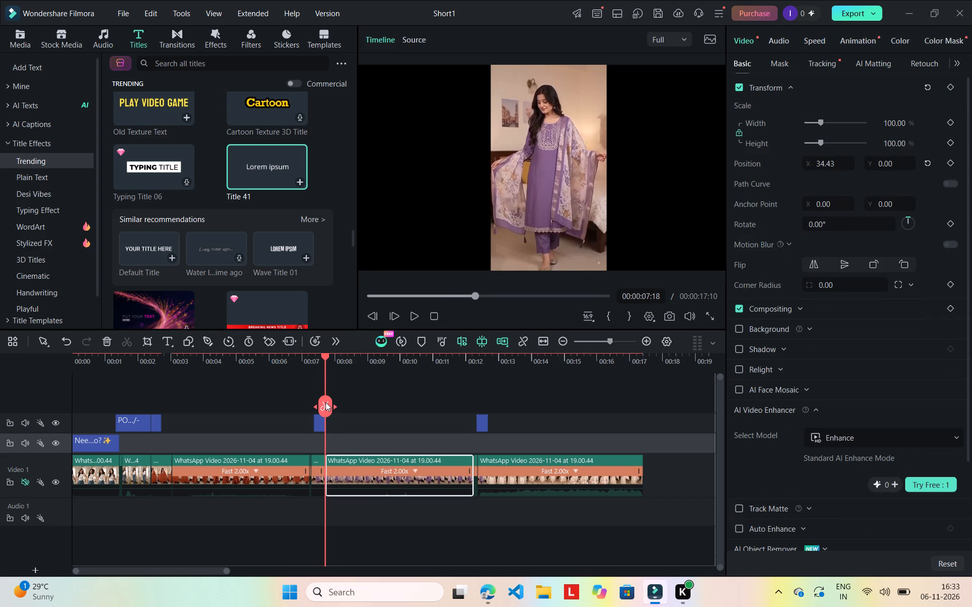
Set the short purple outfit segment before the split to normal speed.
click(319, 464)
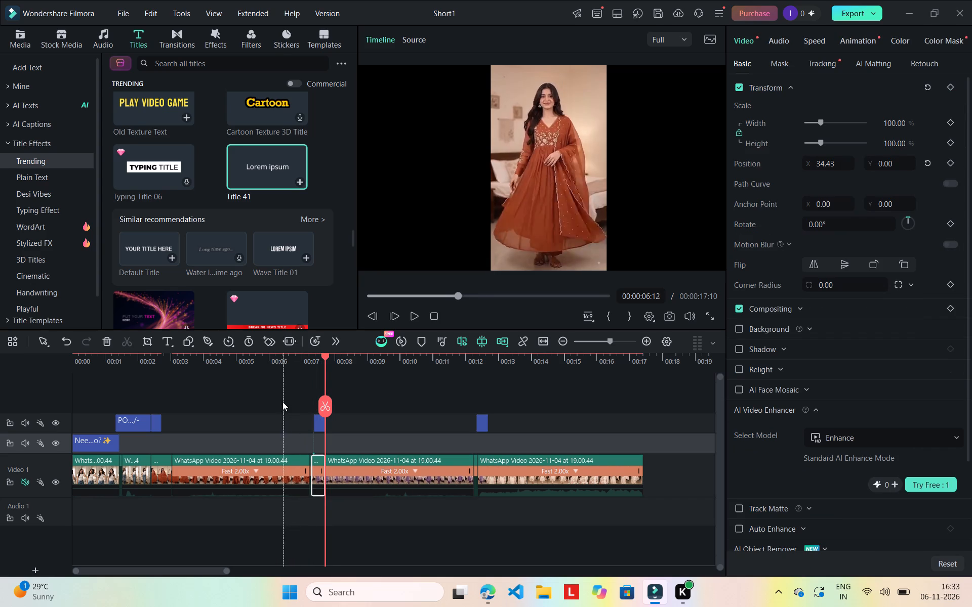
click(230, 343)
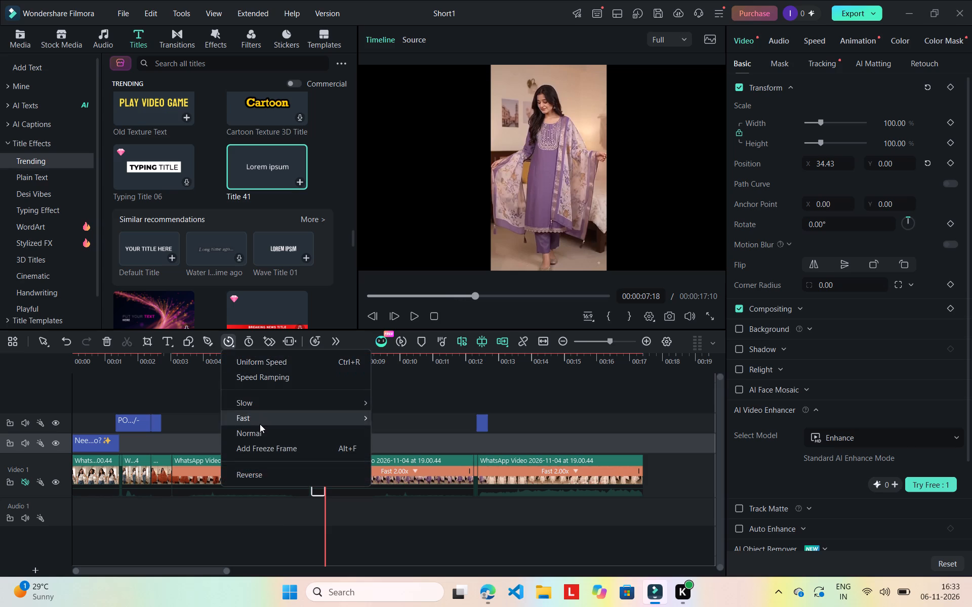
click(260, 428)
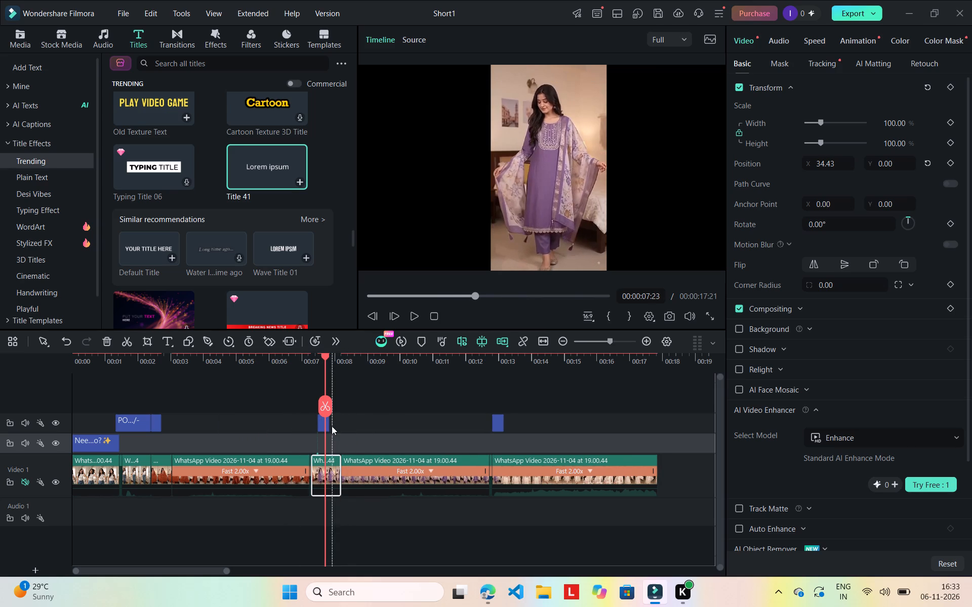
Split the cream floral outfit clip at 00:00:13:04, where the "3. Grace in every detail>>" title ends.
click(499, 426)
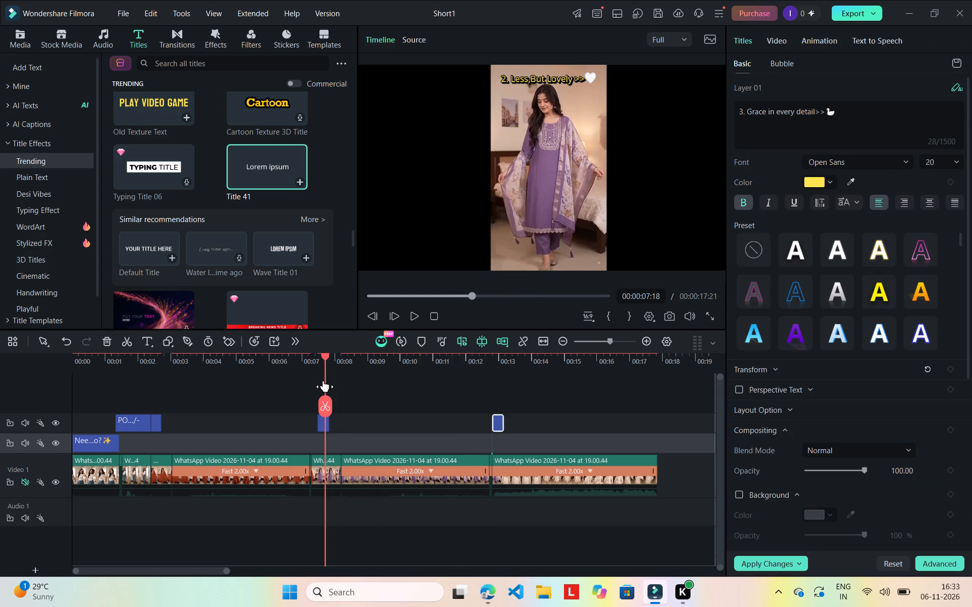
drag(327, 381, 502, 376)
click(504, 404)
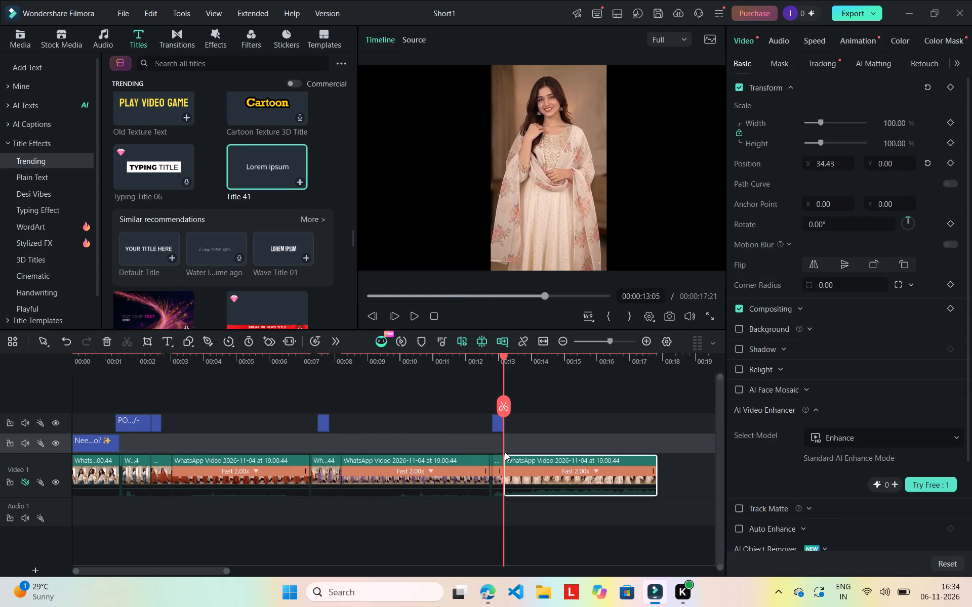
Set the short cream outfit segment under the "3. Grace in every detail>>" title to normal speed.
click(501, 462)
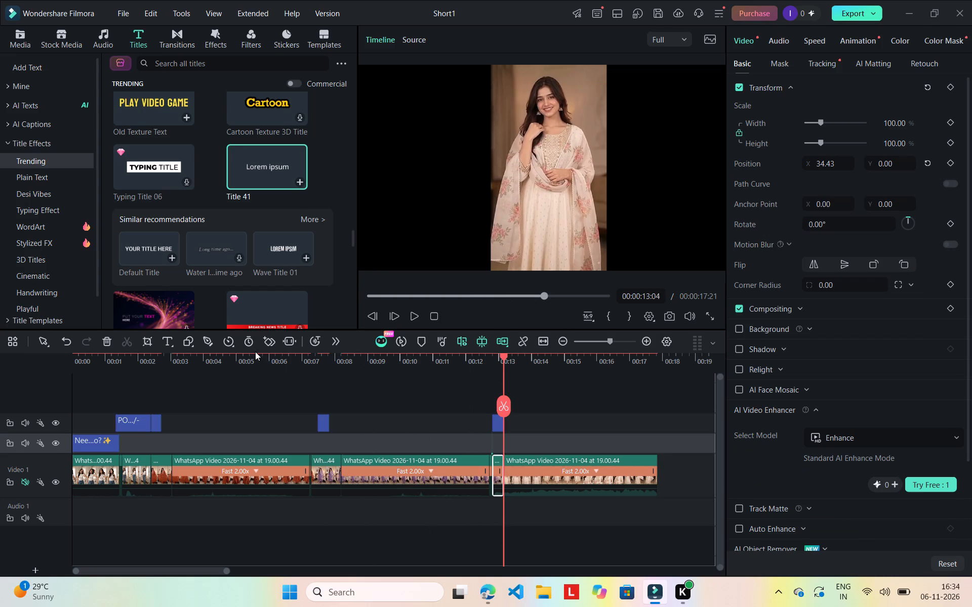
click(231, 344)
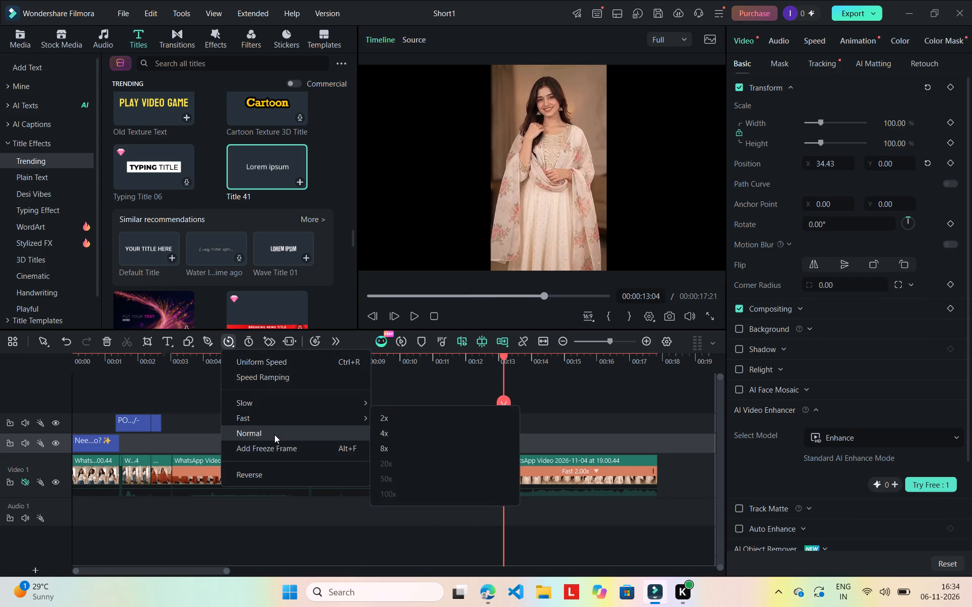
click(274, 435)
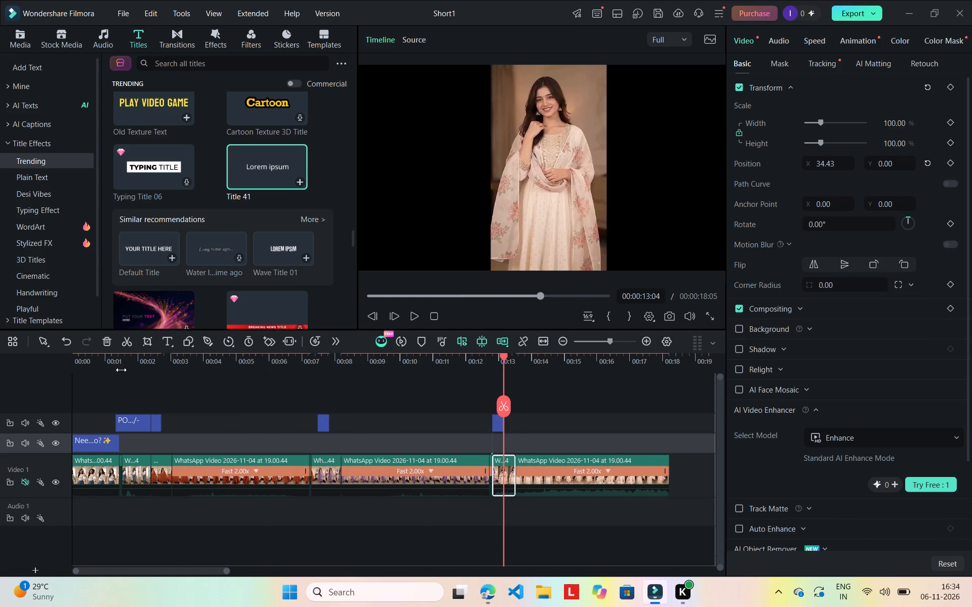
Play the Short from the beginning to review the titled outfit segments.
click(368, 294)
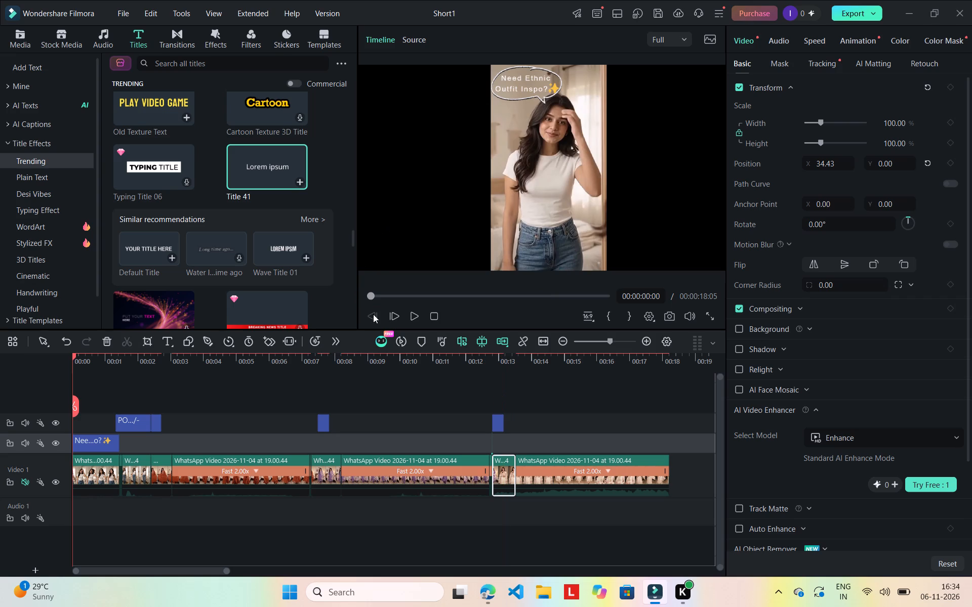
click(417, 320)
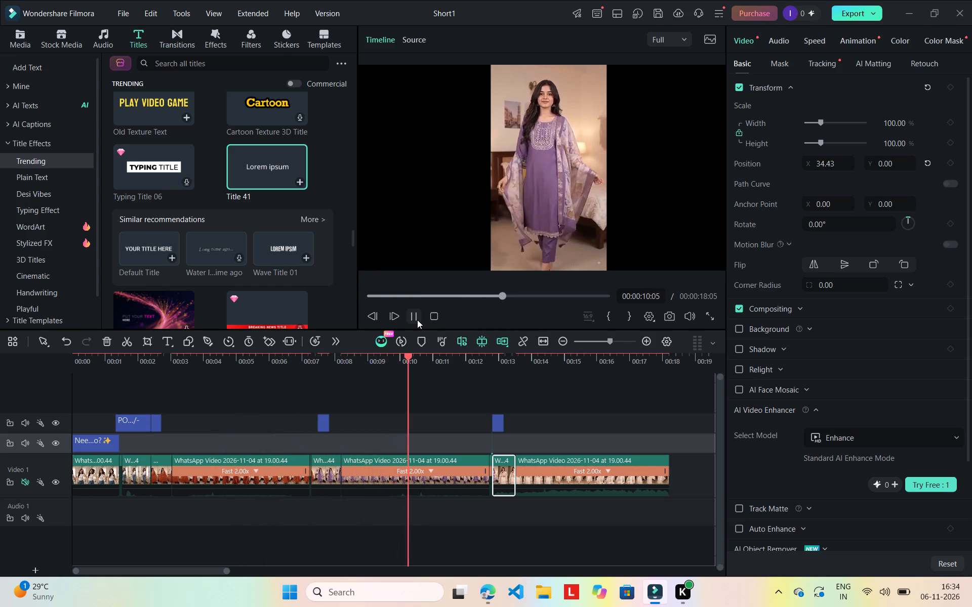
Extend the "1. Elegance Speaks>>" title to the end of the normal-speed rust outfit segment.
click(321, 419)
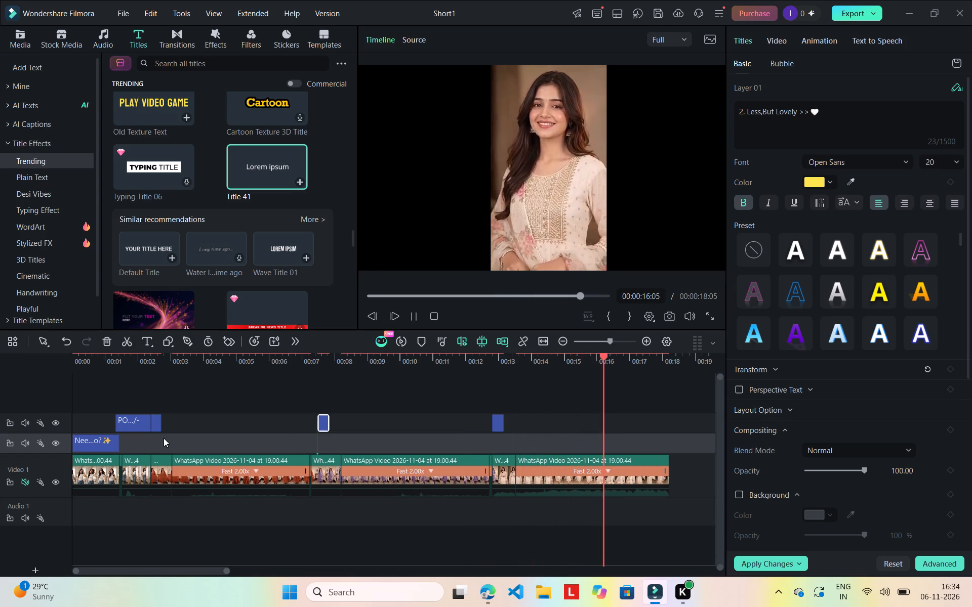
click(155, 424)
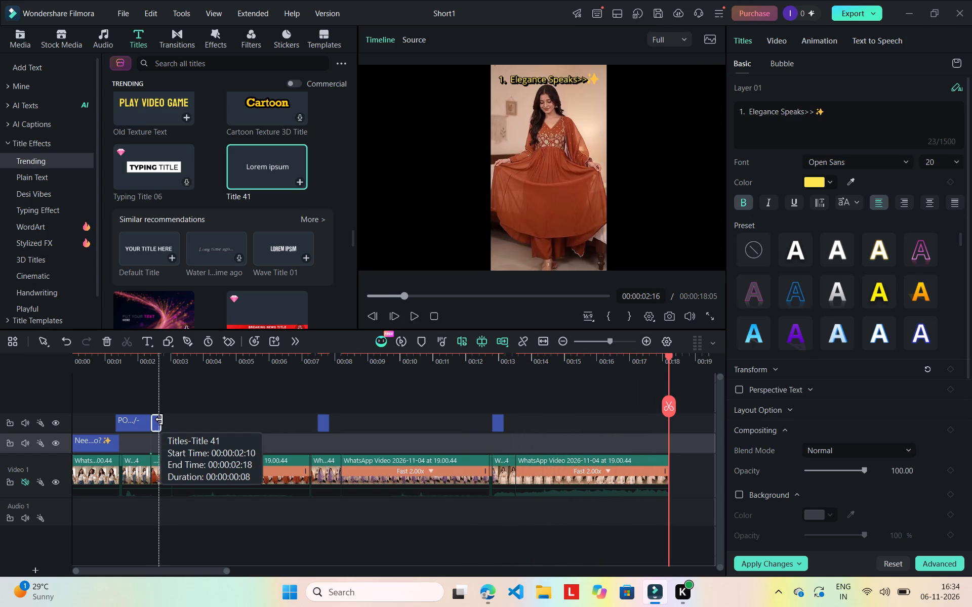
drag(160, 419, 166, 419)
click(157, 419)
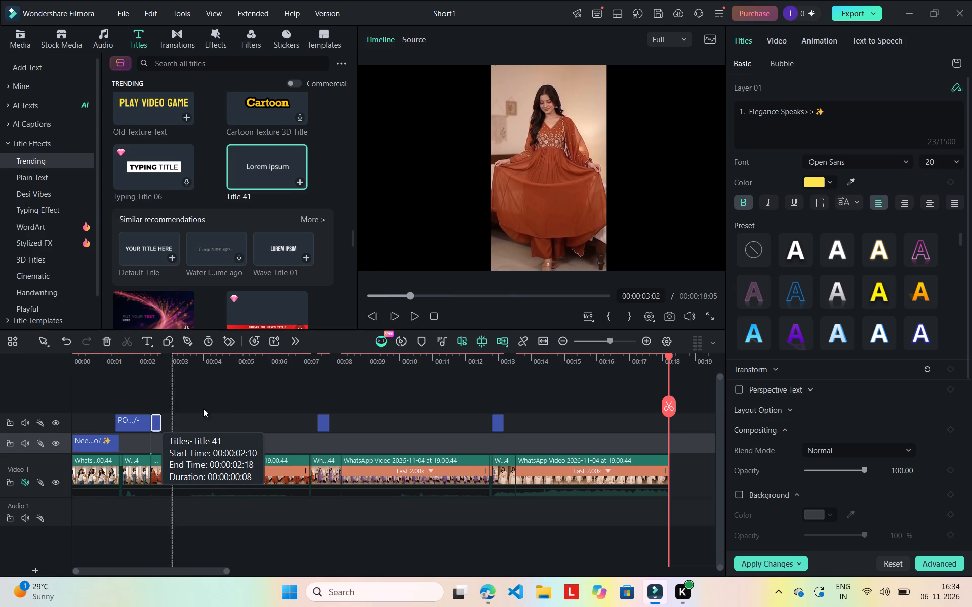
click(214, 407)
click(207, 418)
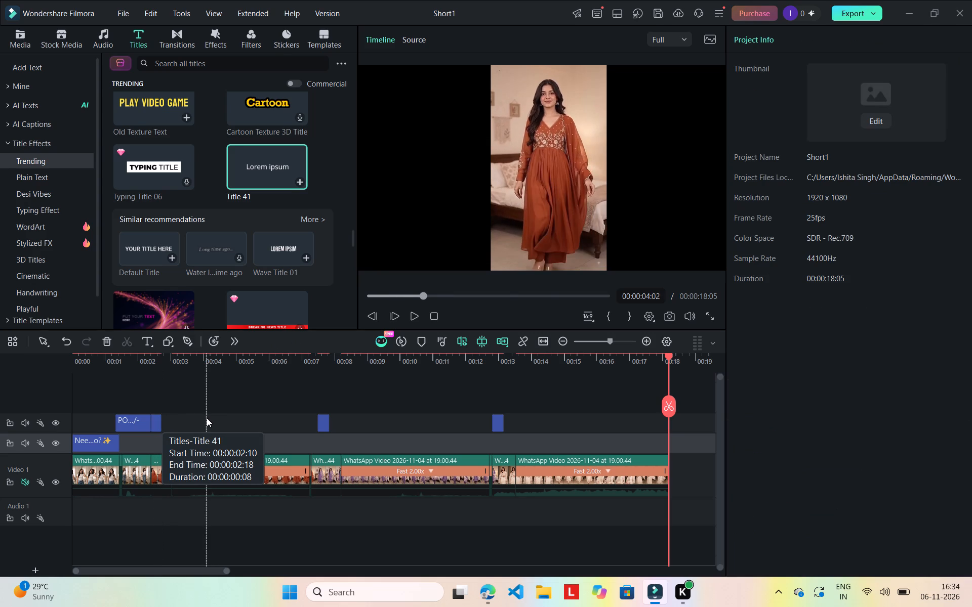
click(168, 466)
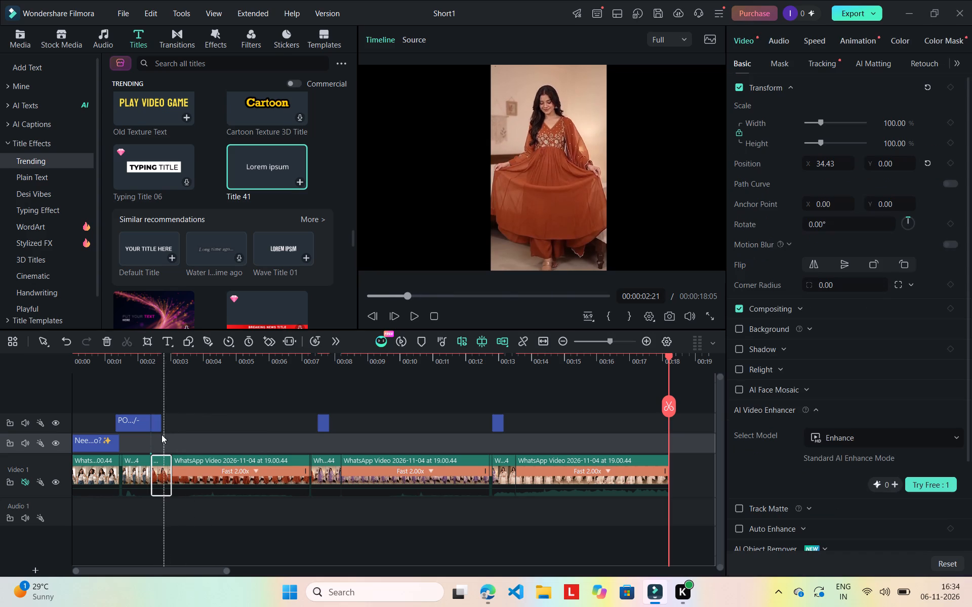
drag(159, 426, 163, 426)
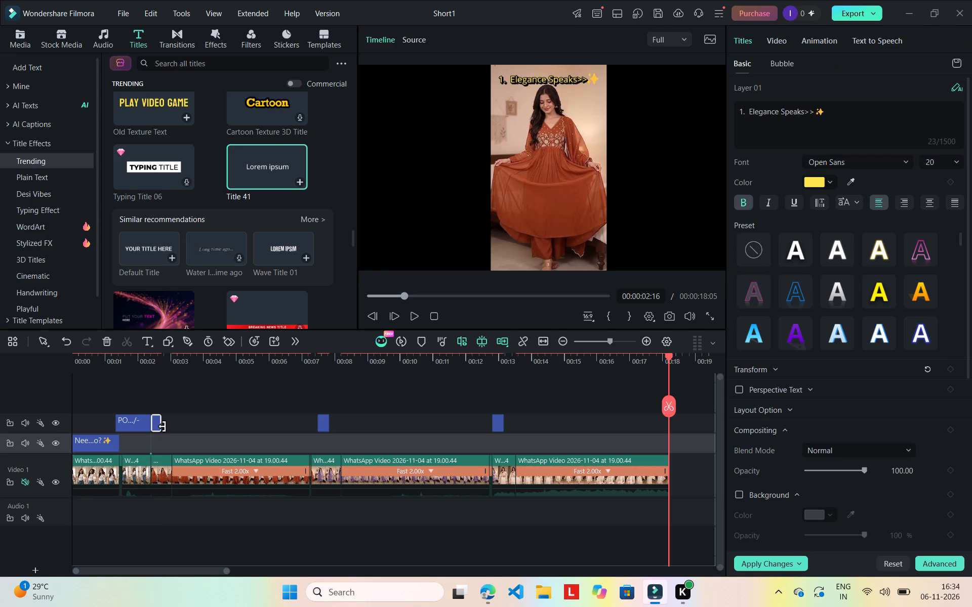
drag(163, 426, 167, 428)
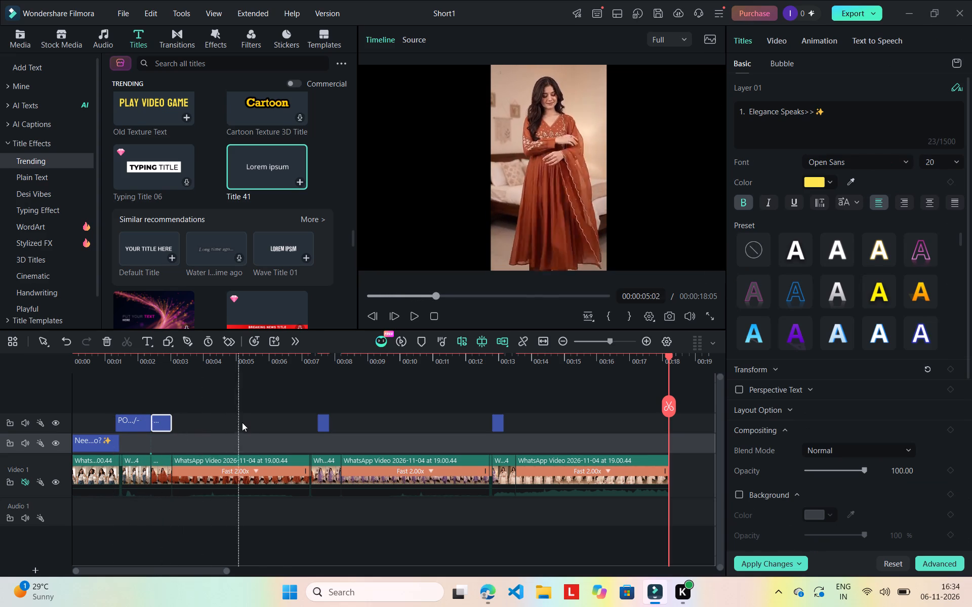
Stretch the "2. Less,But Lovely >>" title to start at 00:00:07:07 and end with the normal-speed purple outfit segment.
click(322, 422)
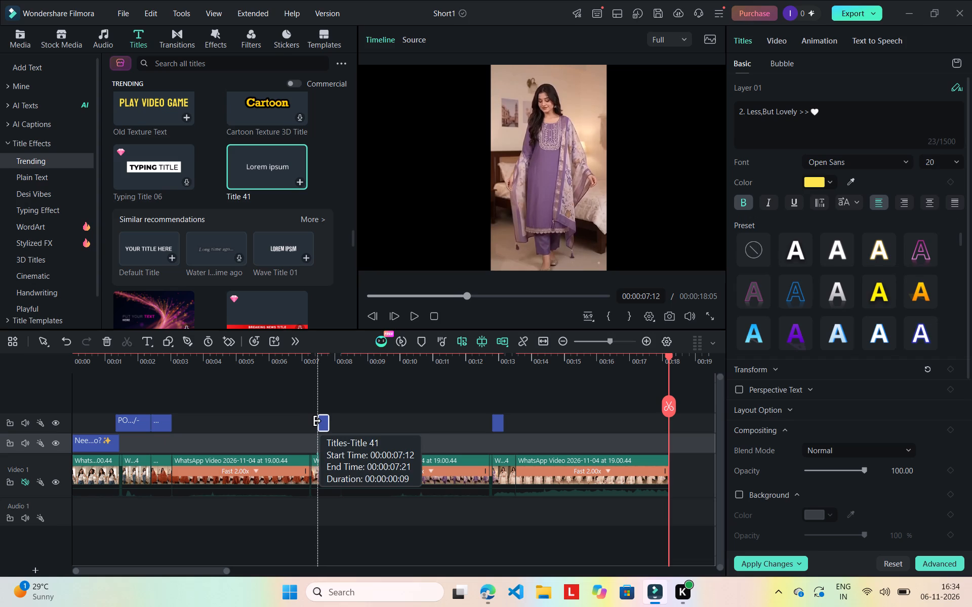
drag(317, 421, 313, 421)
drag(320, 421, 318, 421)
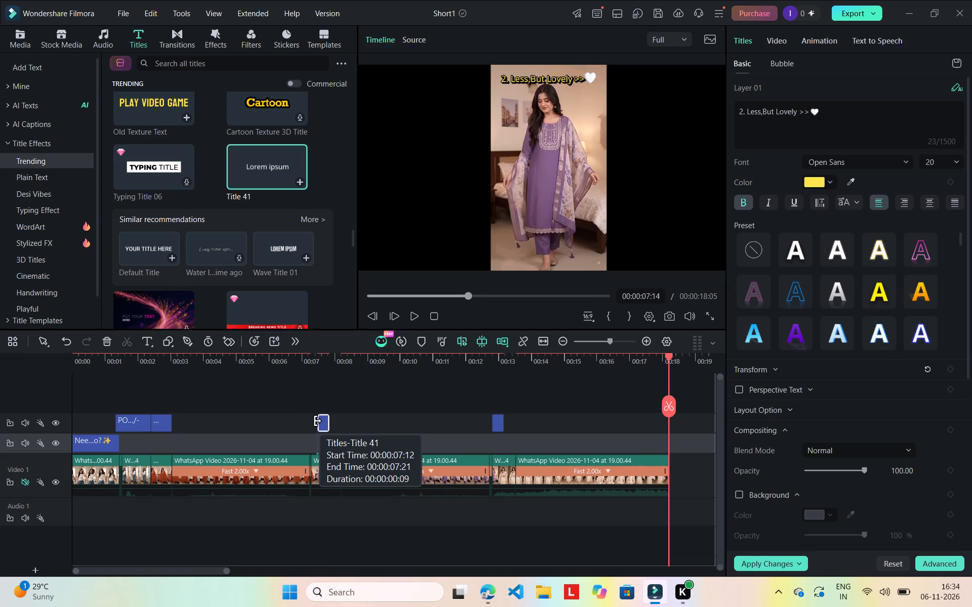
drag(318, 421, 315, 422)
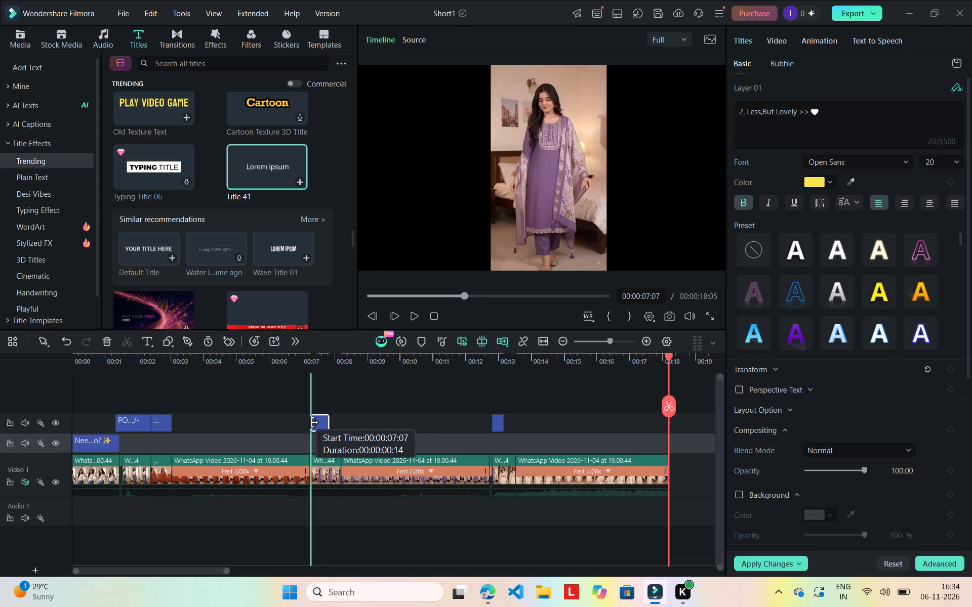
drag(315, 422, 316, 422)
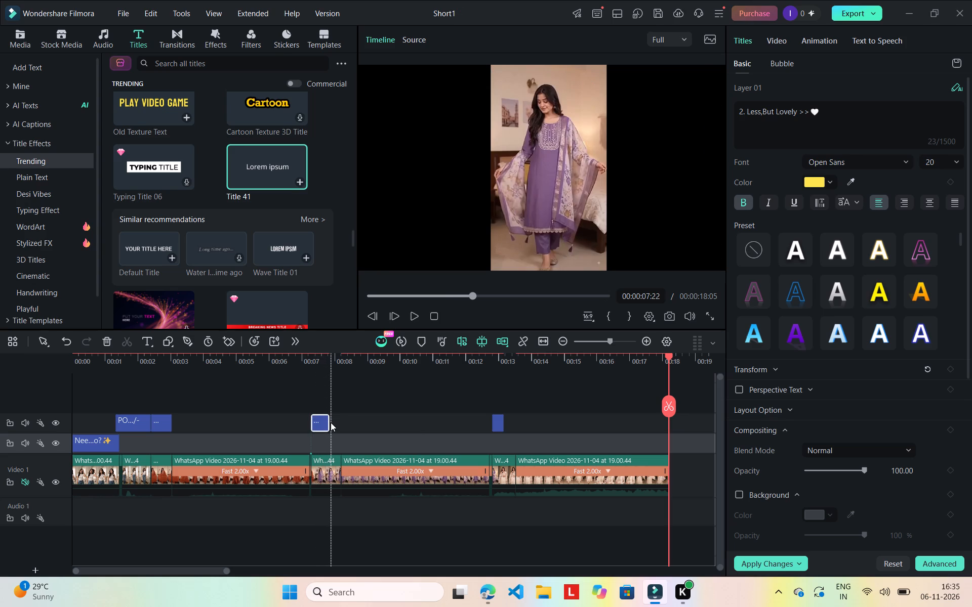
drag(328, 421, 335, 421)
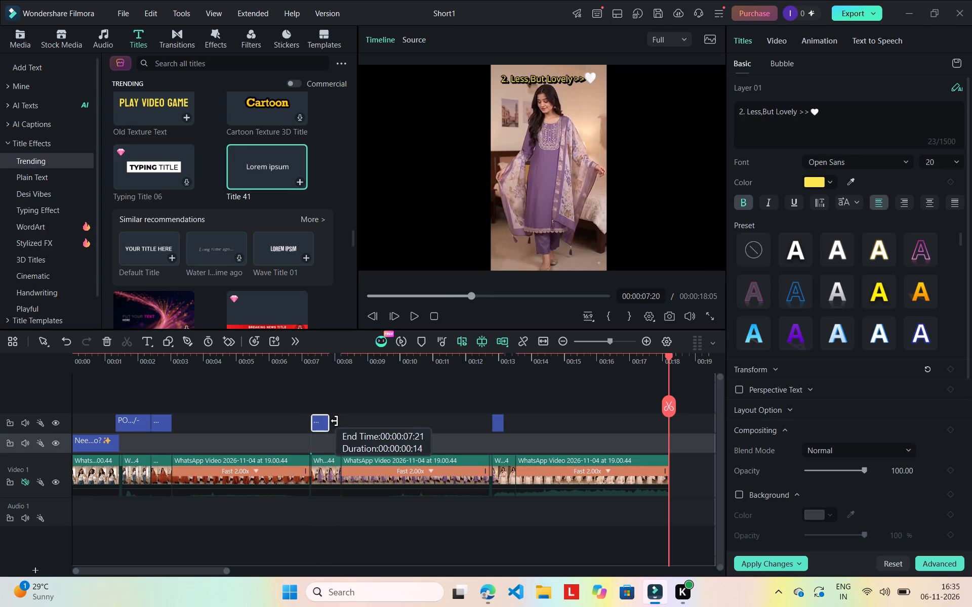
drag(335, 421, 338, 421)
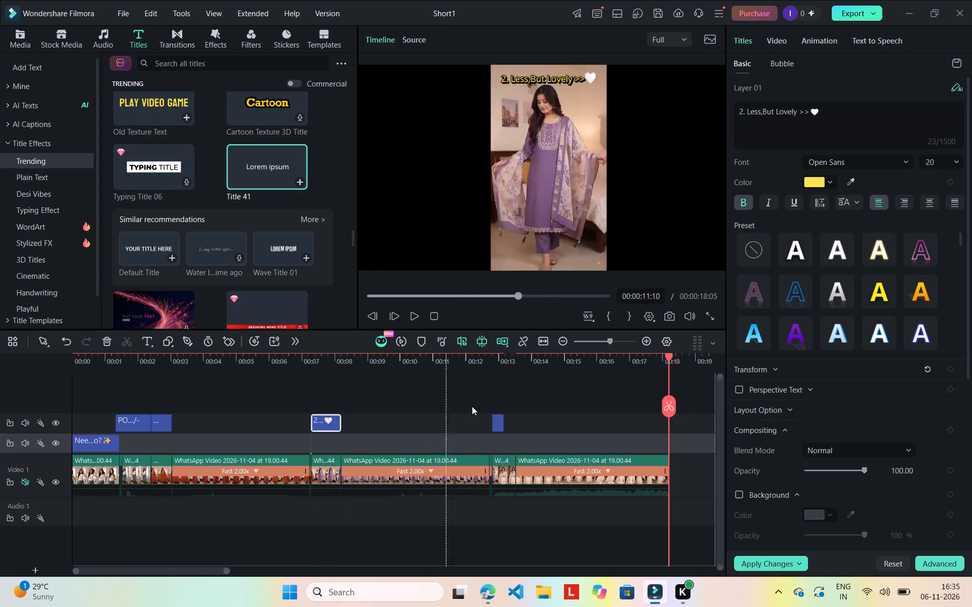
Extend the "3. Grace in every detail>>" title to the end of the normal-speed cream outfit segment.
click(495, 422)
click(495, 422)
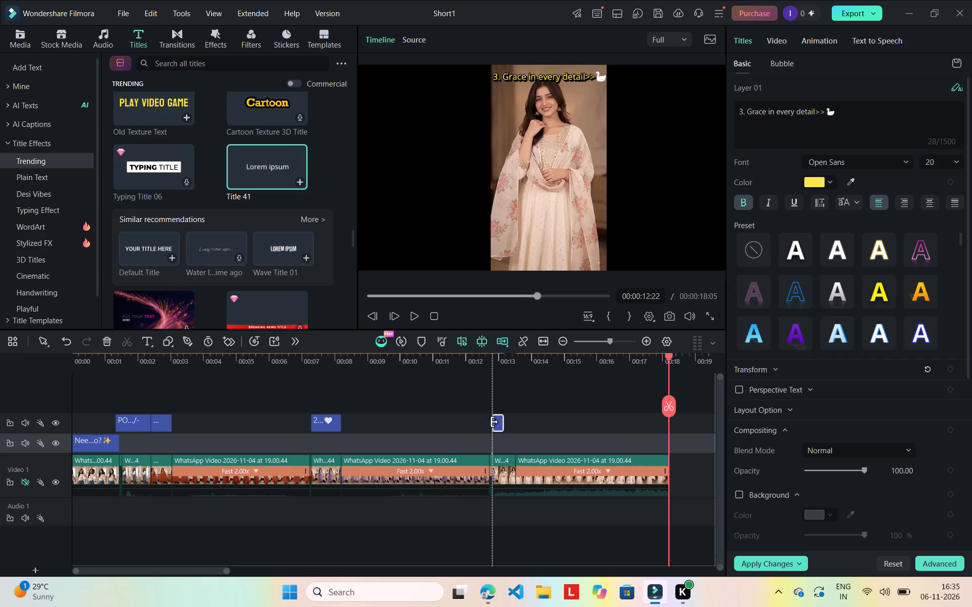
drag(501, 422, 502, 422)
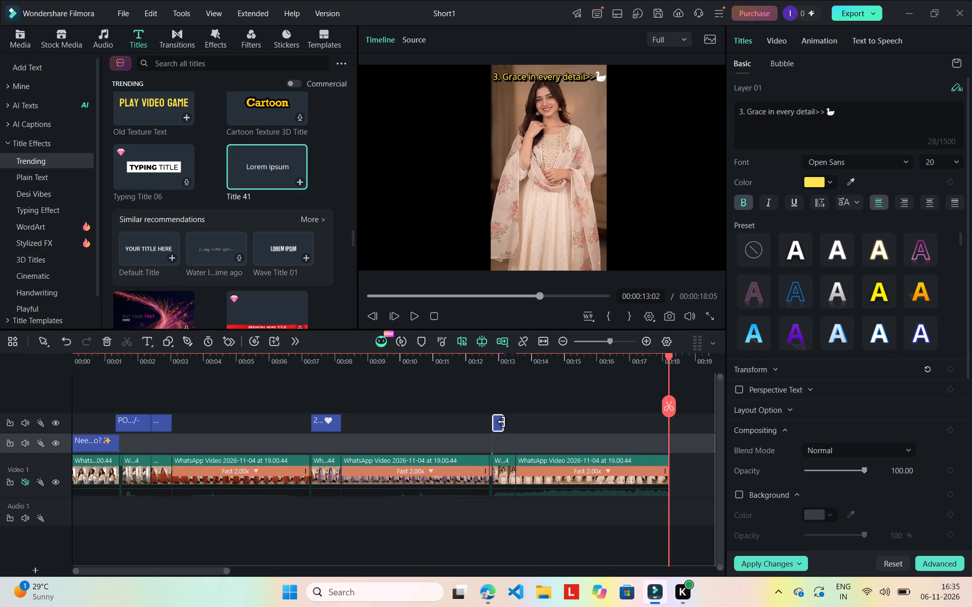
key(period)
drag(502, 422, 511, 421)
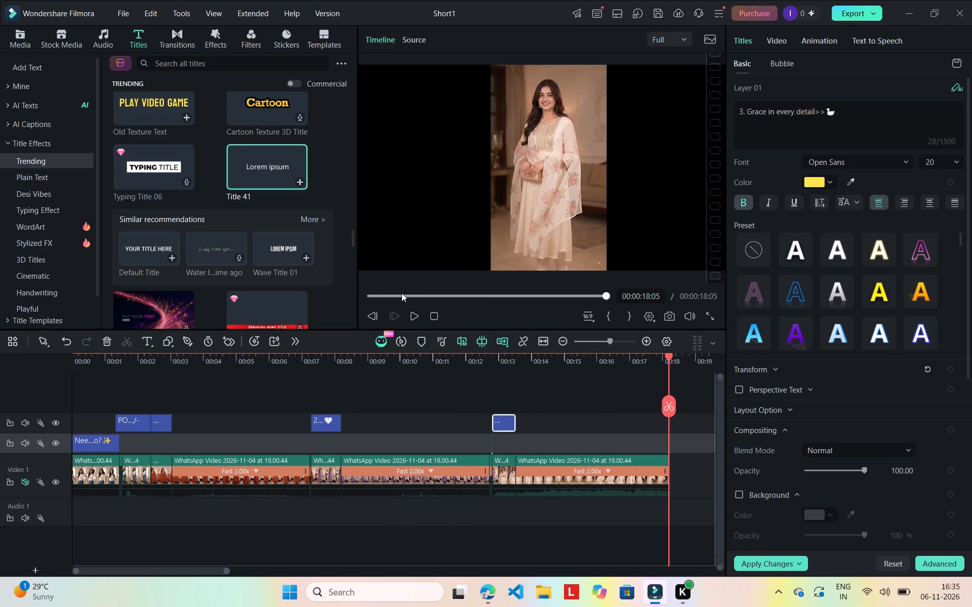
Play the Short from the beginning to check the timing of the extended titles.
drag(401, 293, 345, 291)
click(407, 312)
Set the "Need Ethnic Outfit Inspo?" title text to near-black #020000 and make it bold.
click(139, 427)
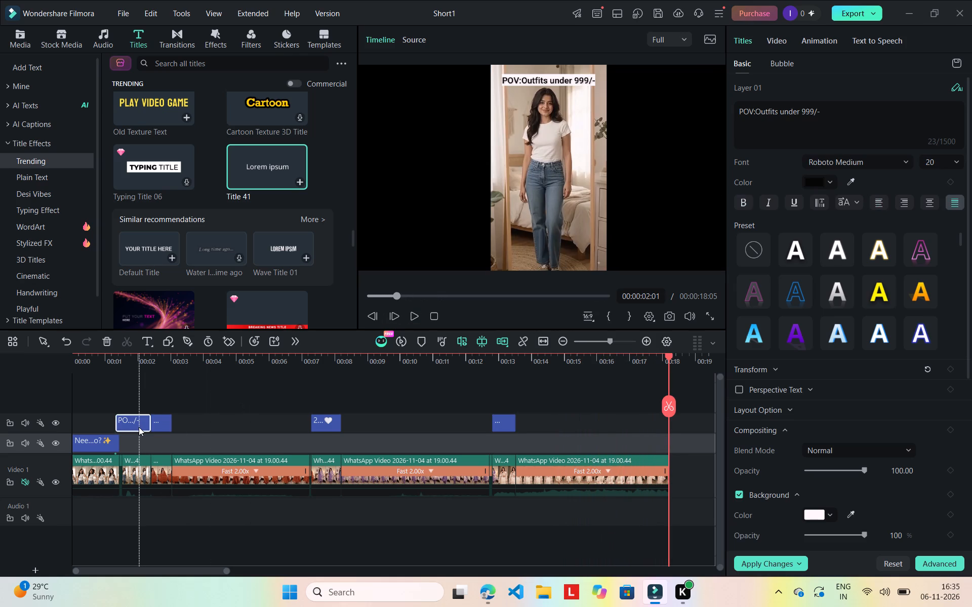
click(107, 446)
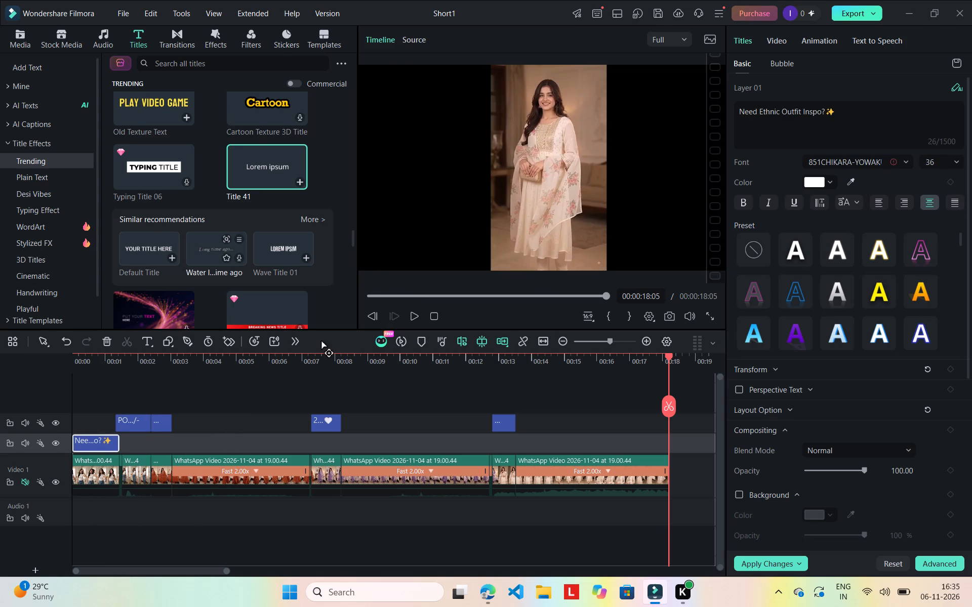
click(392, 291)
drag(392, 291, 374, 293)
click(524, 81)
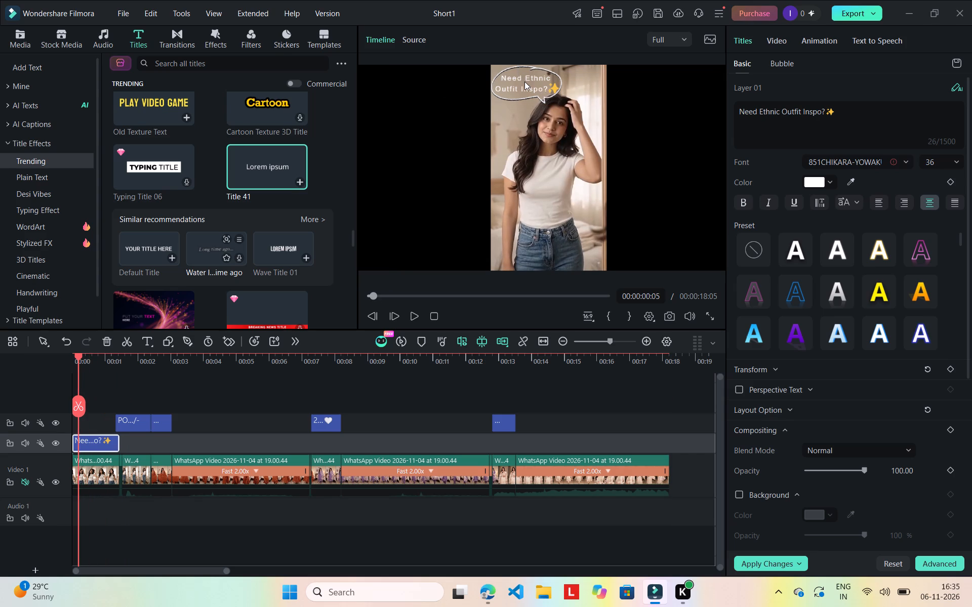
click(830, 176)
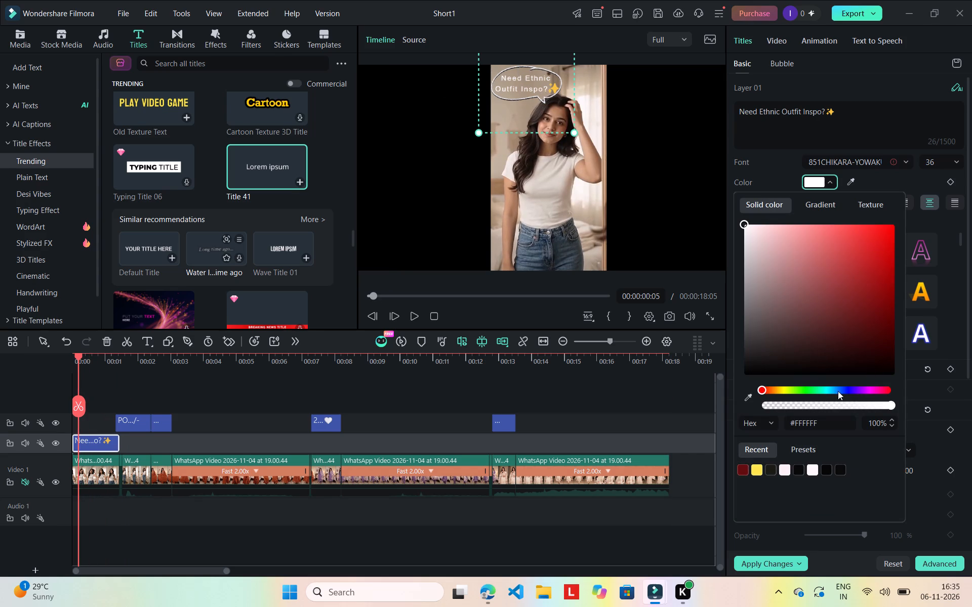
click(866, 373)
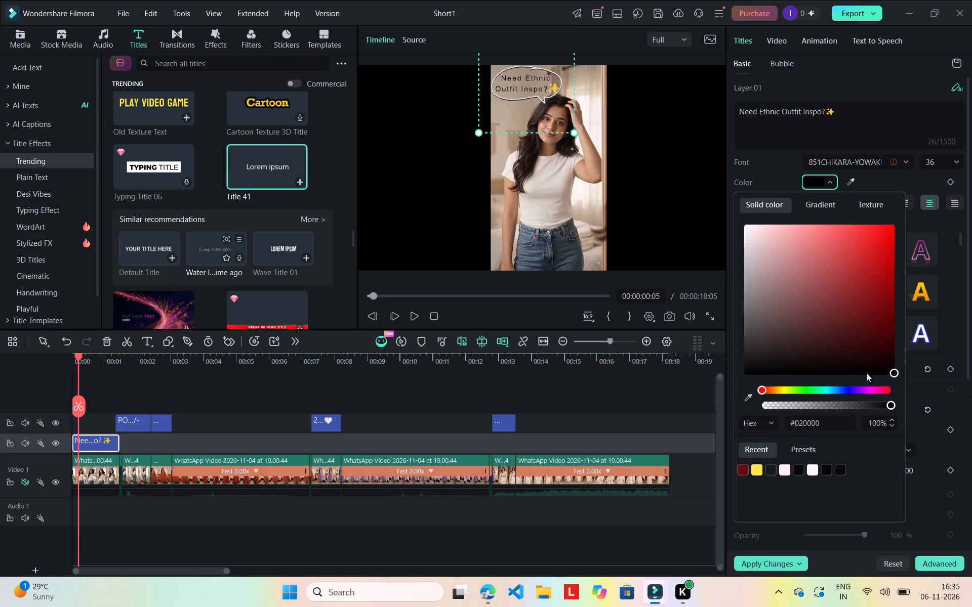
click(785, 182)
click(747, 203)
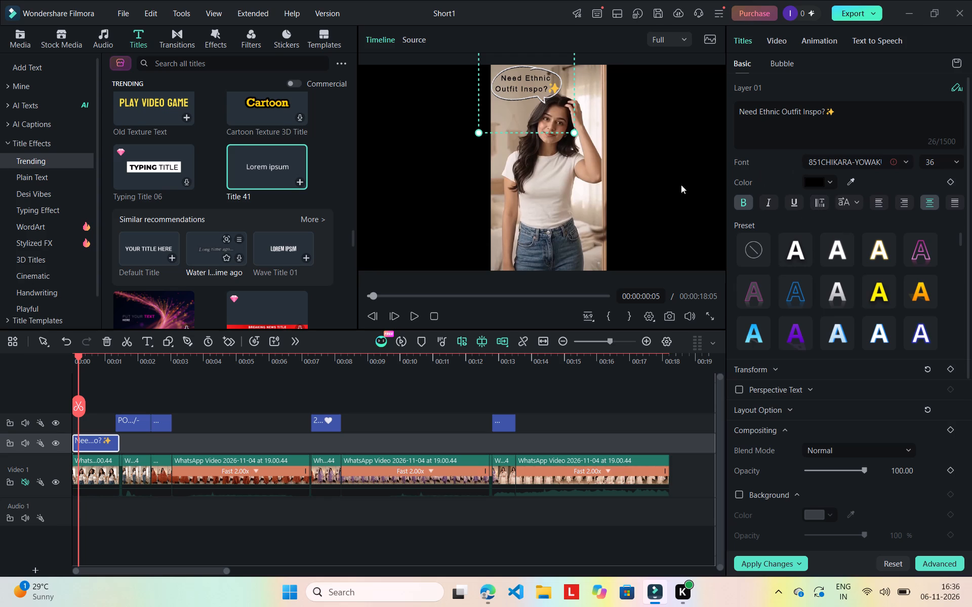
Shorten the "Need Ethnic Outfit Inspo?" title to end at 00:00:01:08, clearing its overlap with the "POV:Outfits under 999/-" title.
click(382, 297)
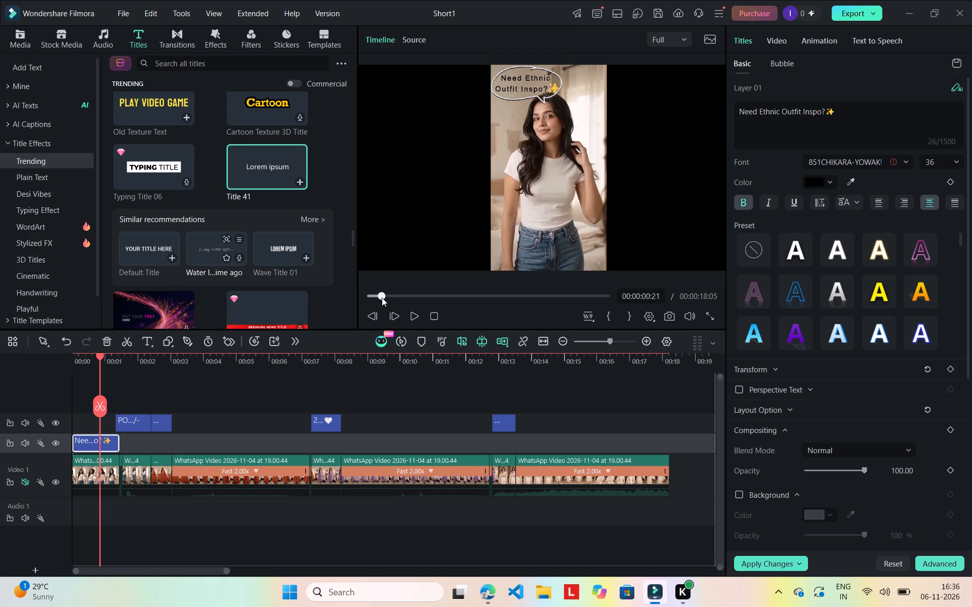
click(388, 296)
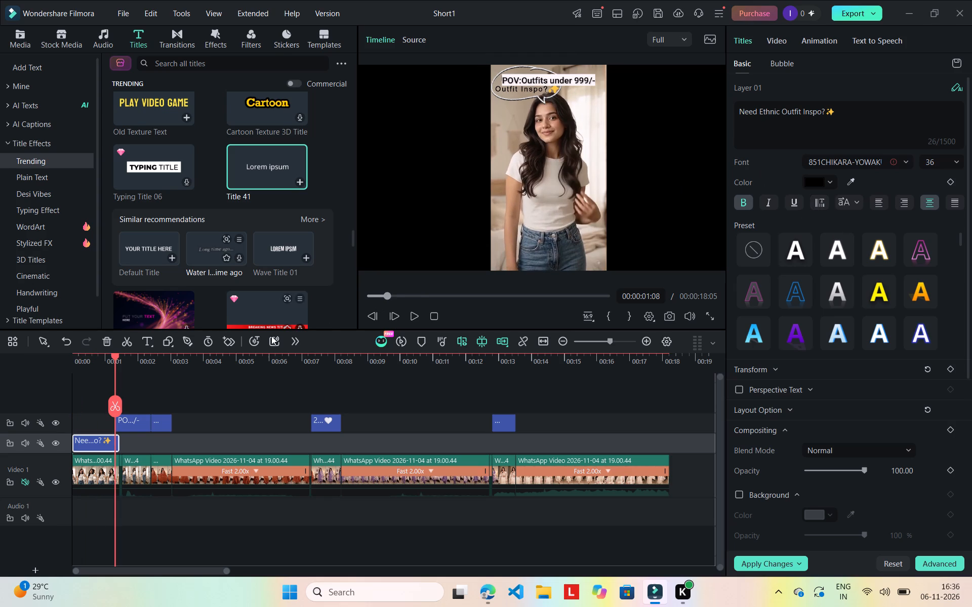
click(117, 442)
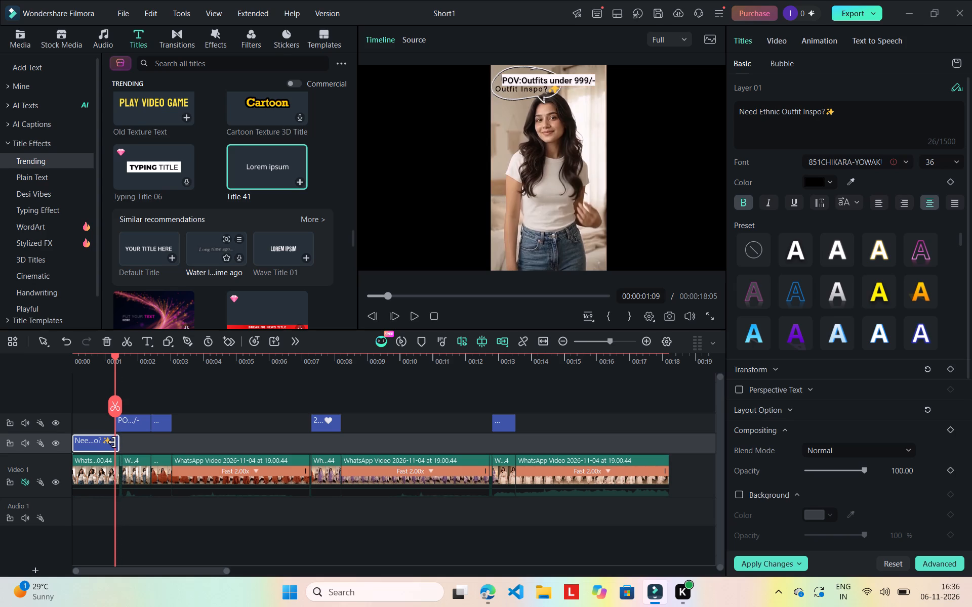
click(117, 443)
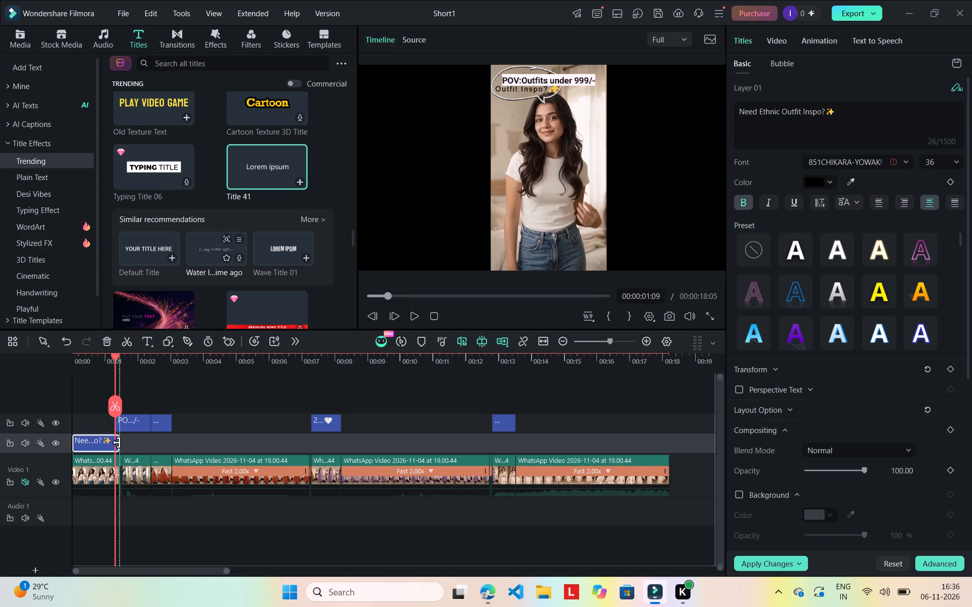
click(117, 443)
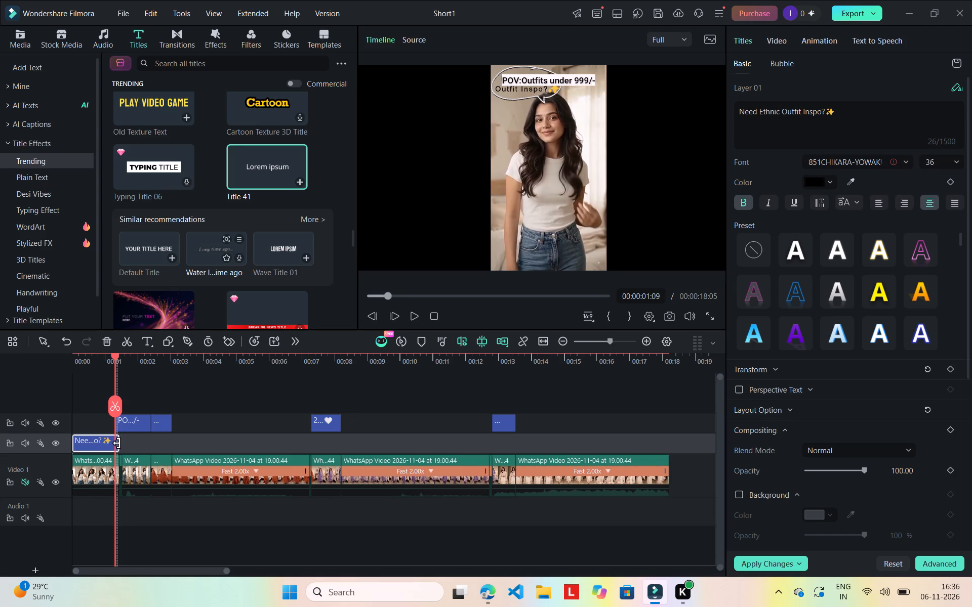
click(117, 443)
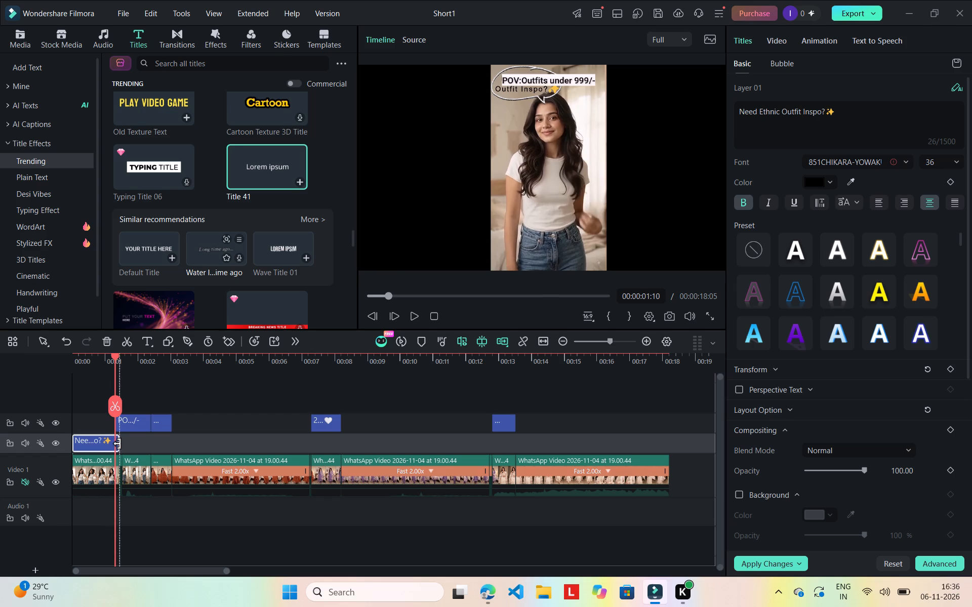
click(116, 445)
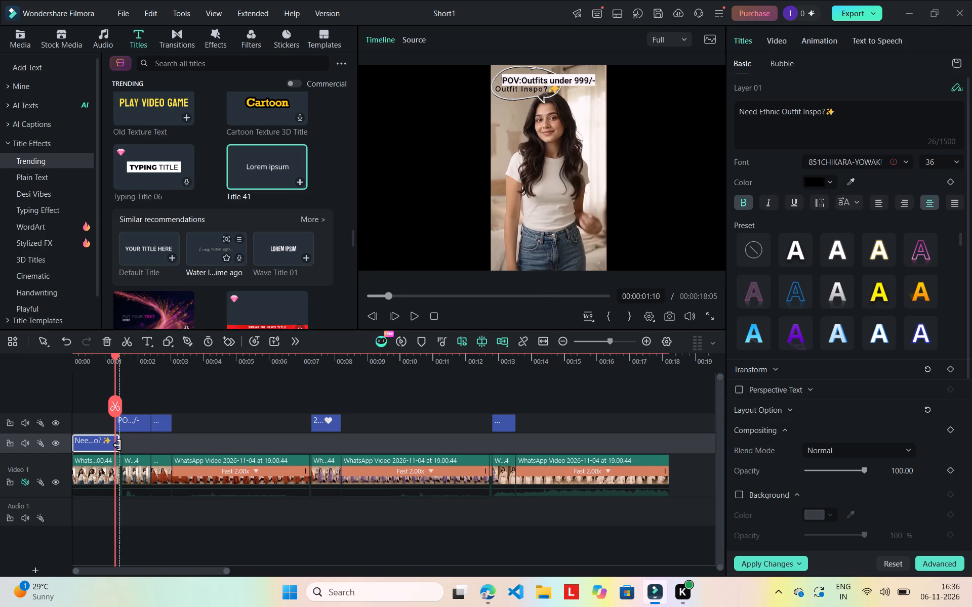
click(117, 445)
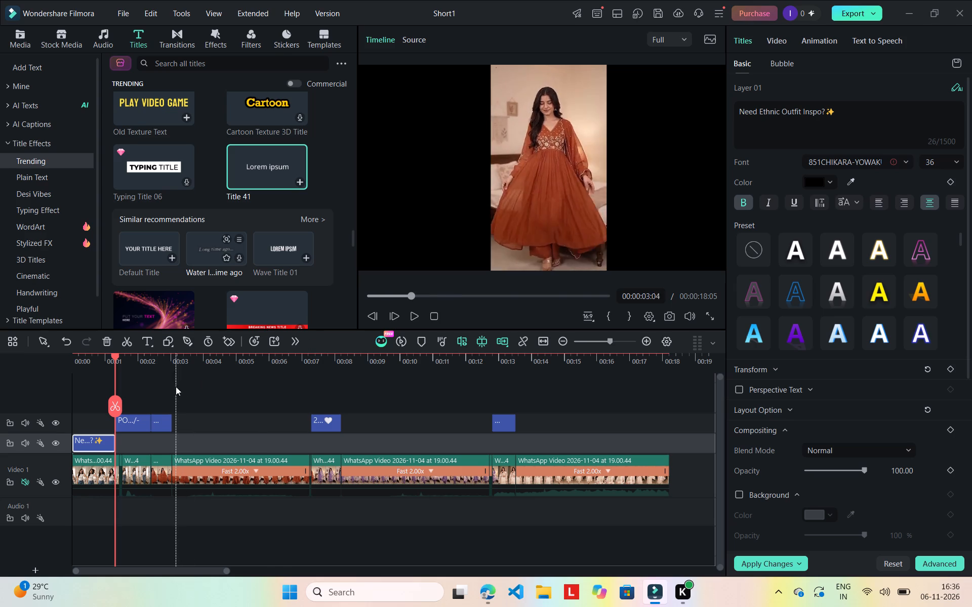
Trim the start of the "POV:Outfits under 999/-" title to 00:00:01:11, where the full-length jeans shot begins.
click(399, 314)
double_click(399, 314)
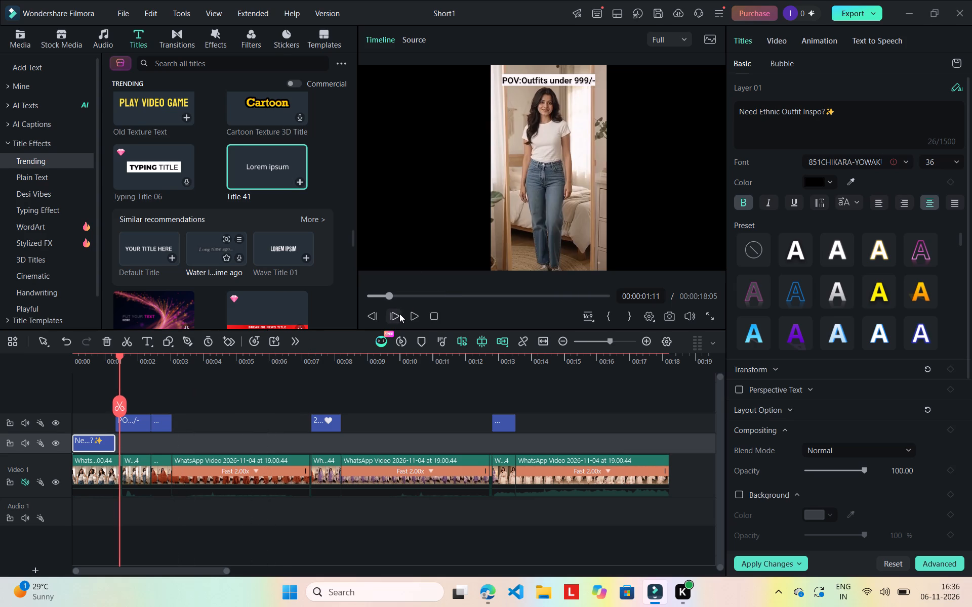
click(117, 421)
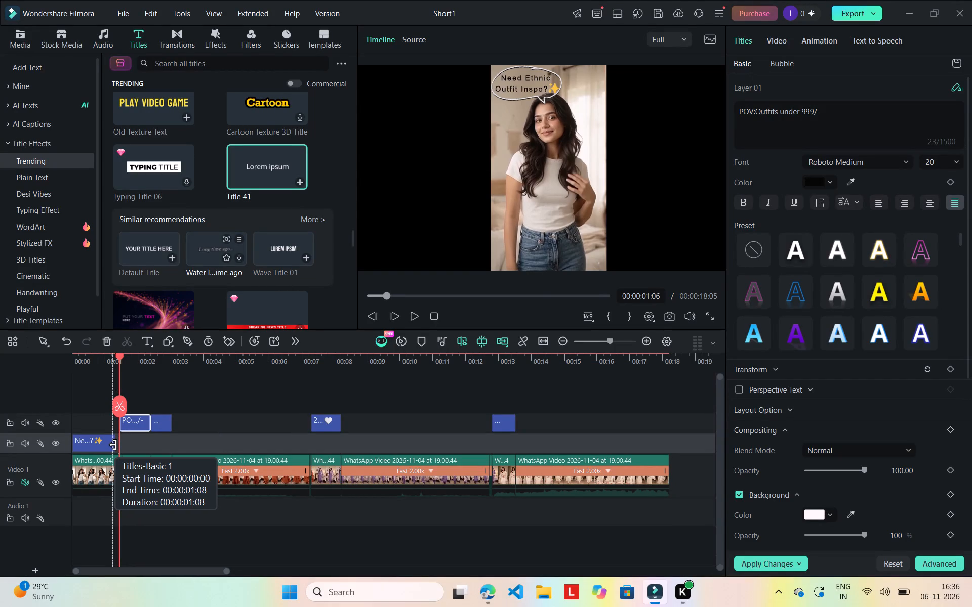
Readjust the end of the "Need Ethnic Outfit Inspo?" title to stop a few frames before the POV title, and check the transition frame by frame.
drag(112, 446, 117, 447)
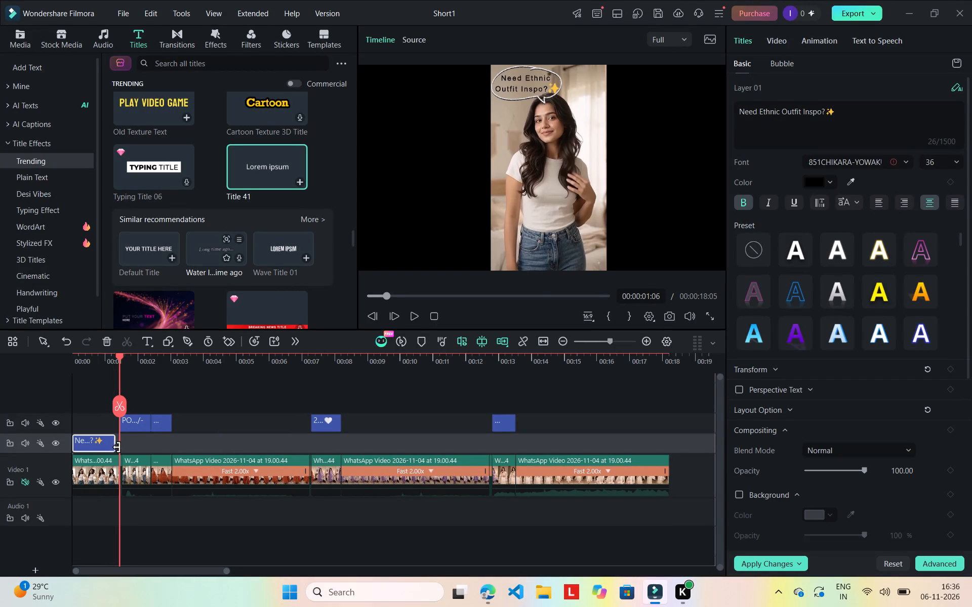
drag(117, 447, 118, 446)
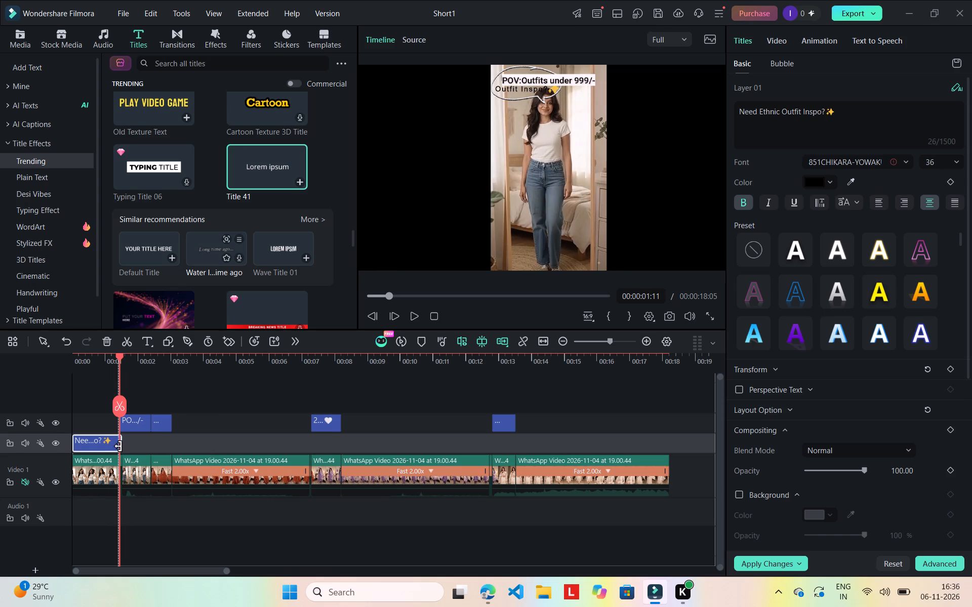
drag(118, 446, 112, 447)
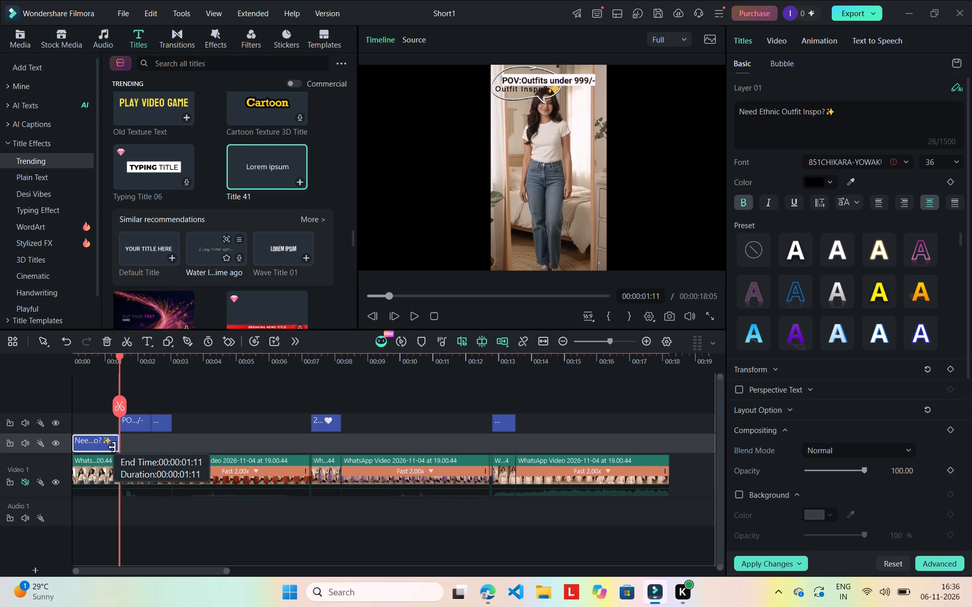
drag(112, 447, 114, 447)
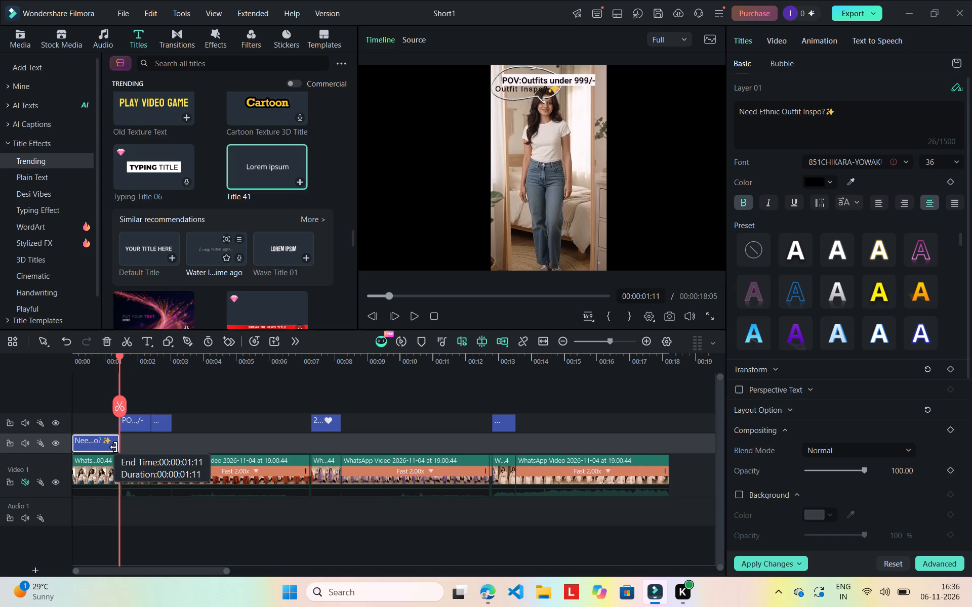
drag(114, 447, 112, 445)
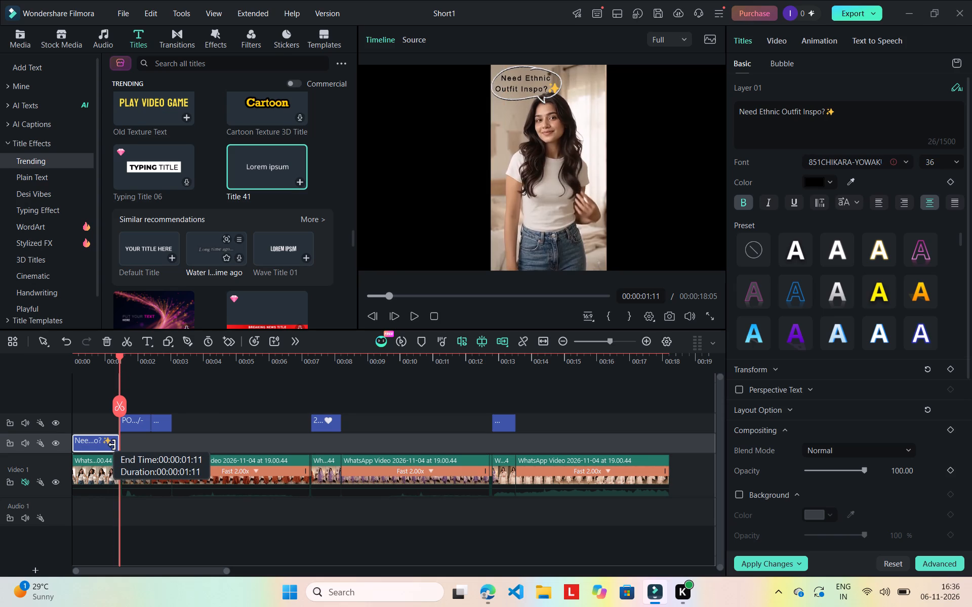
drag(112, 445, 111, 445)
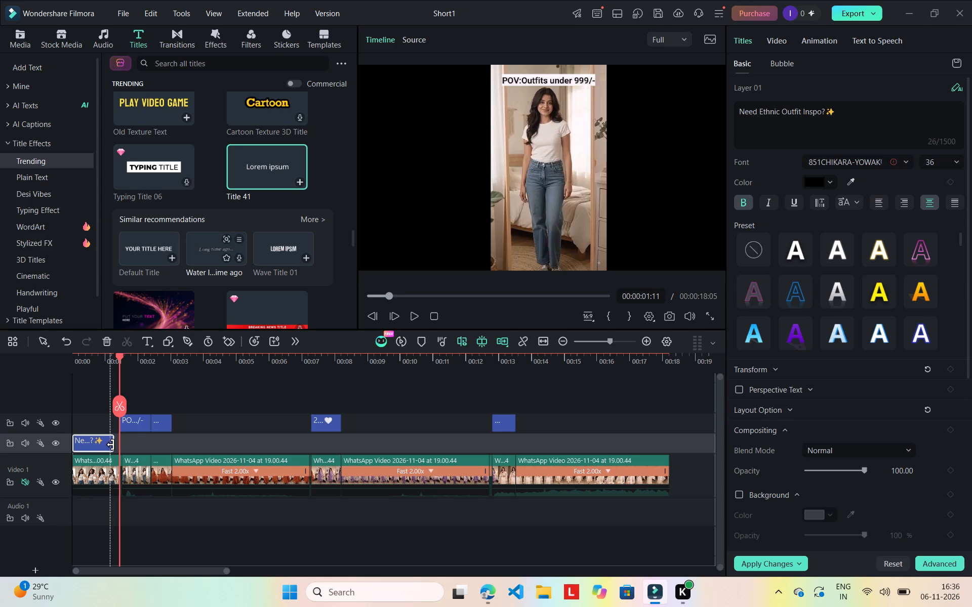
click(380, 314)
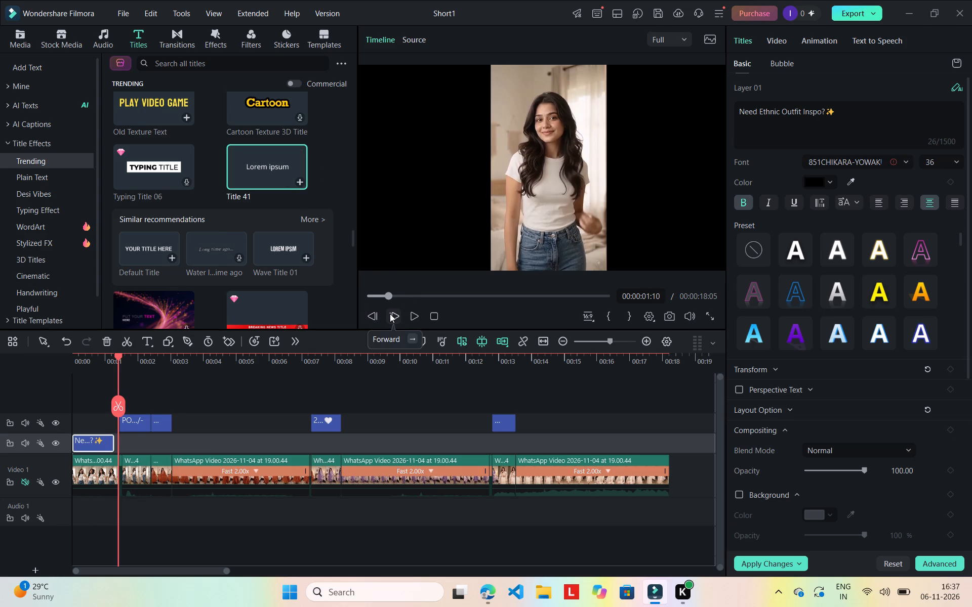
click(390, 314)
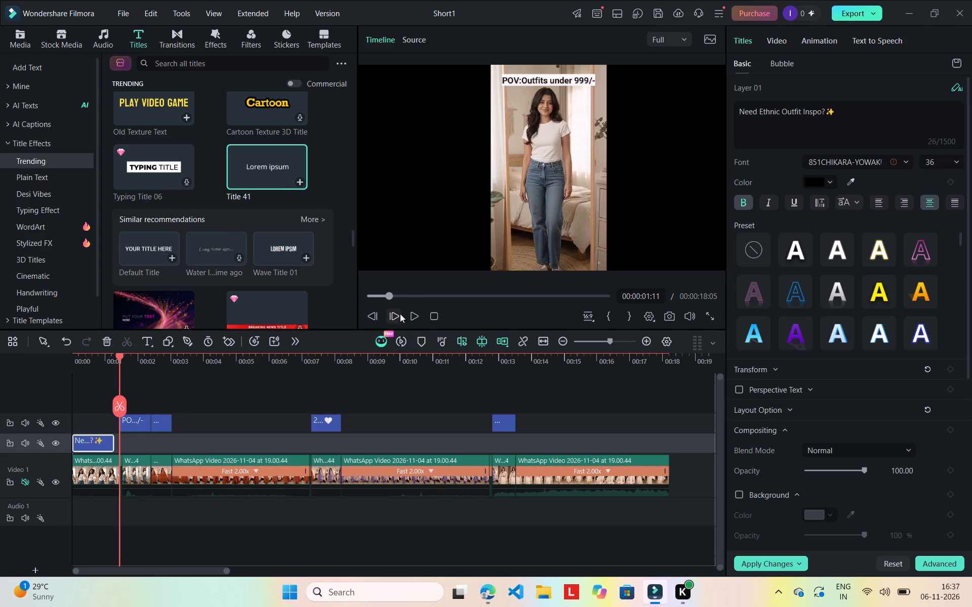
click(399, 317)
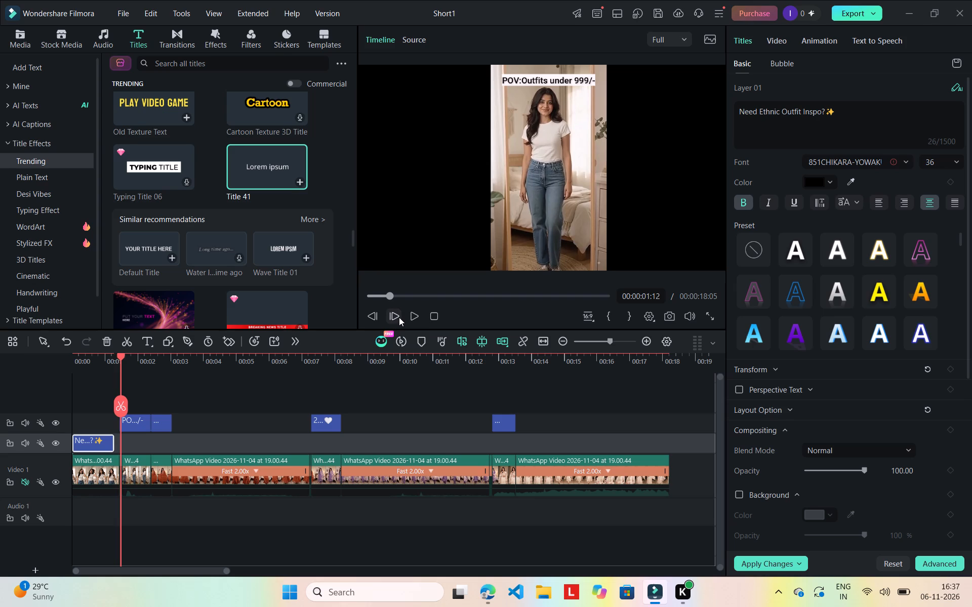
Set the duration of the "1. Elegance Speaks>>" title to 20 frames (00:00:20).
click(165, 424)
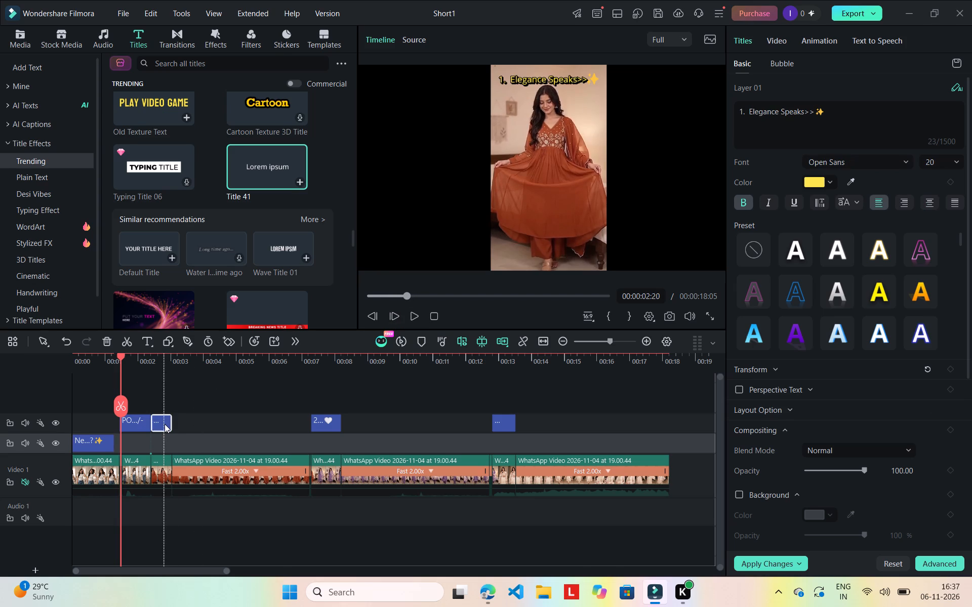
click(207, 343)
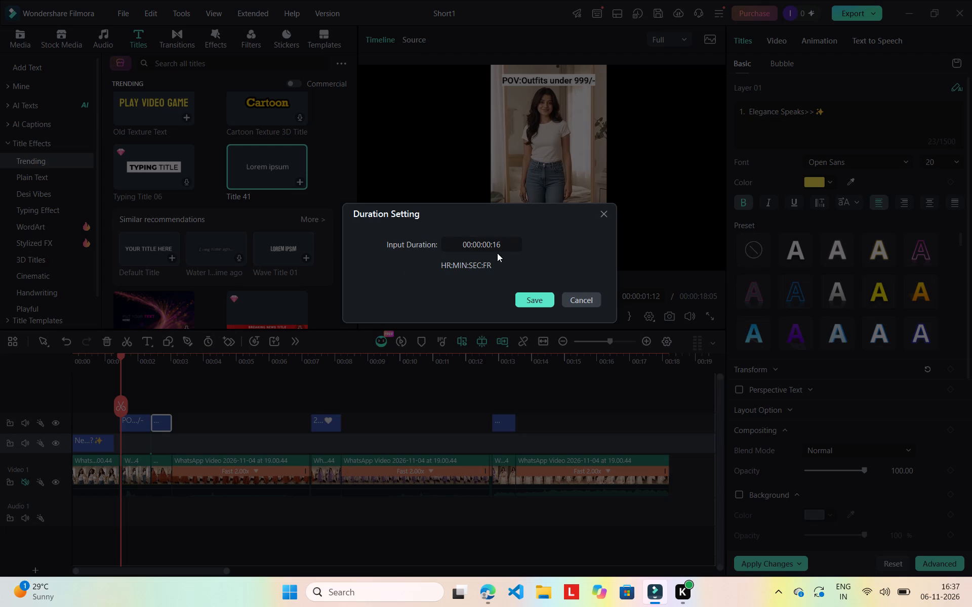
click(503, 245)
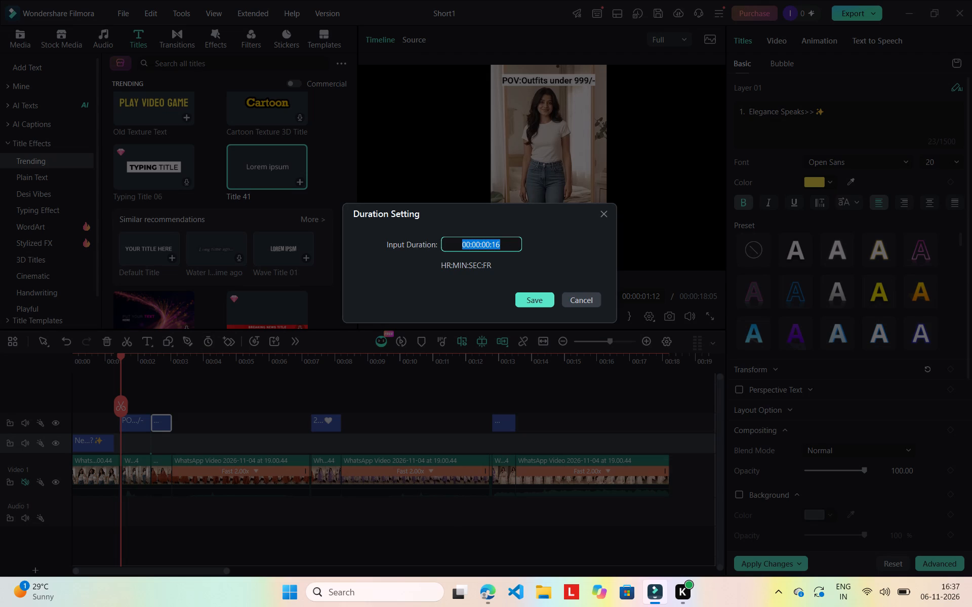
key(BackSpace)
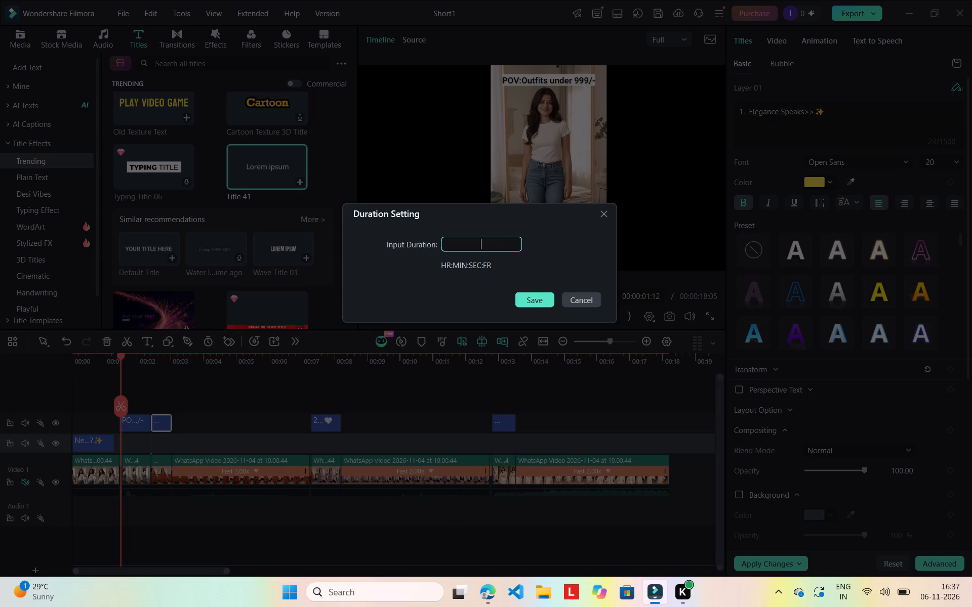
key(4)
key(BackSpace)
text(00)
text(:00:)
text(20)
click(532, 301)
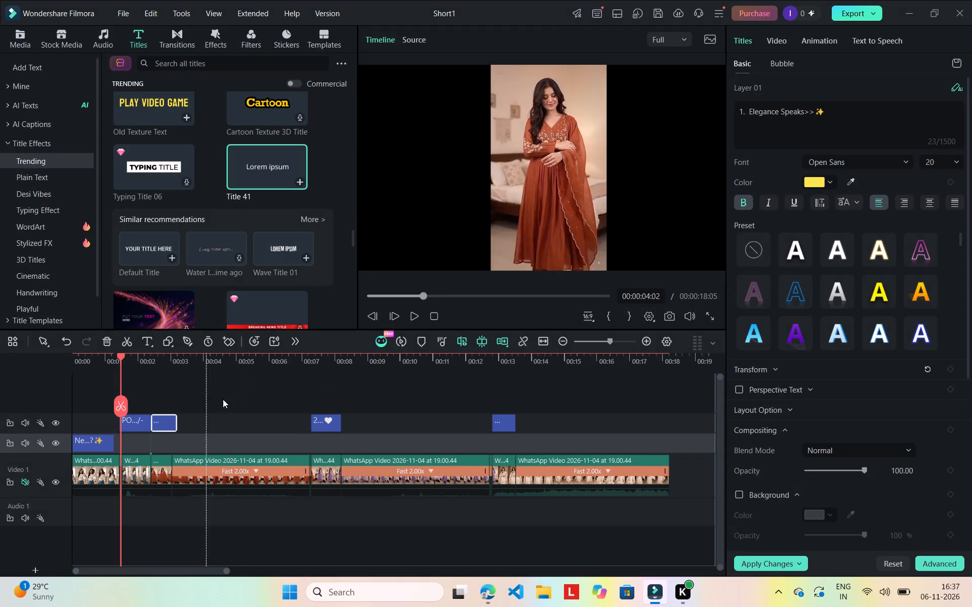
Play the Short from about 00:00:02:06 to its end to check the outfit titles' timing.
click(402, 297)
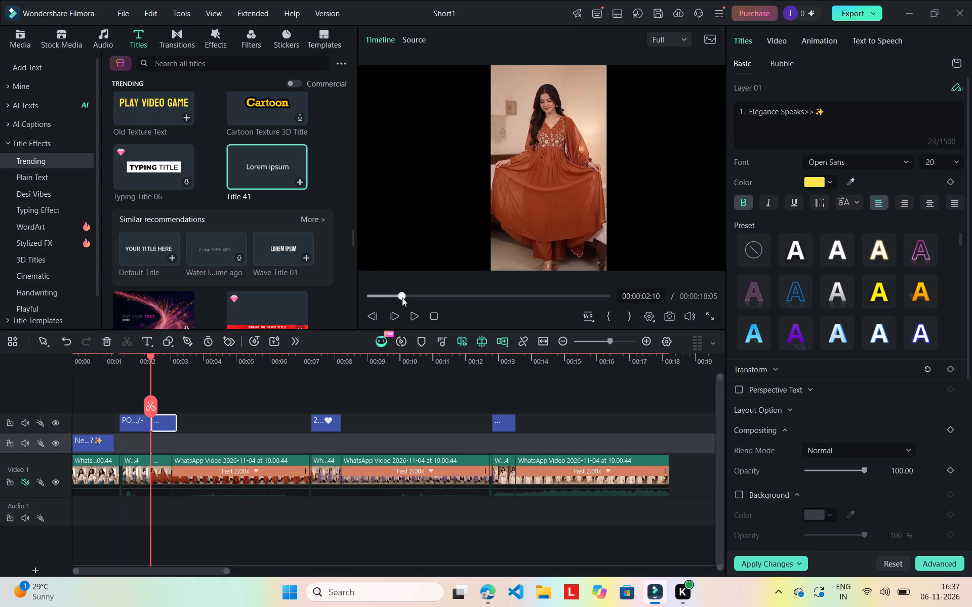
click(393, 295)
click(400, 296)
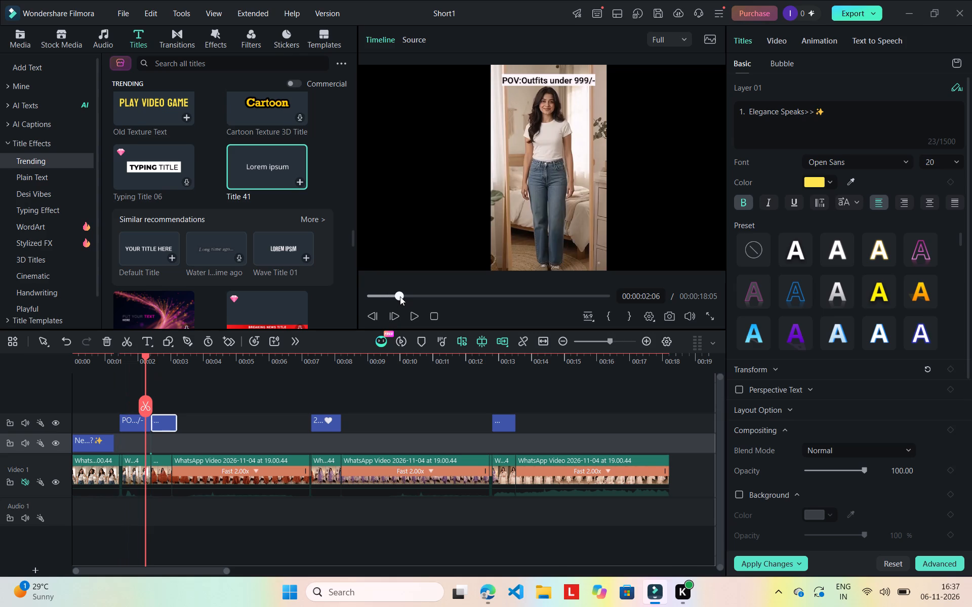
click(407, 311)
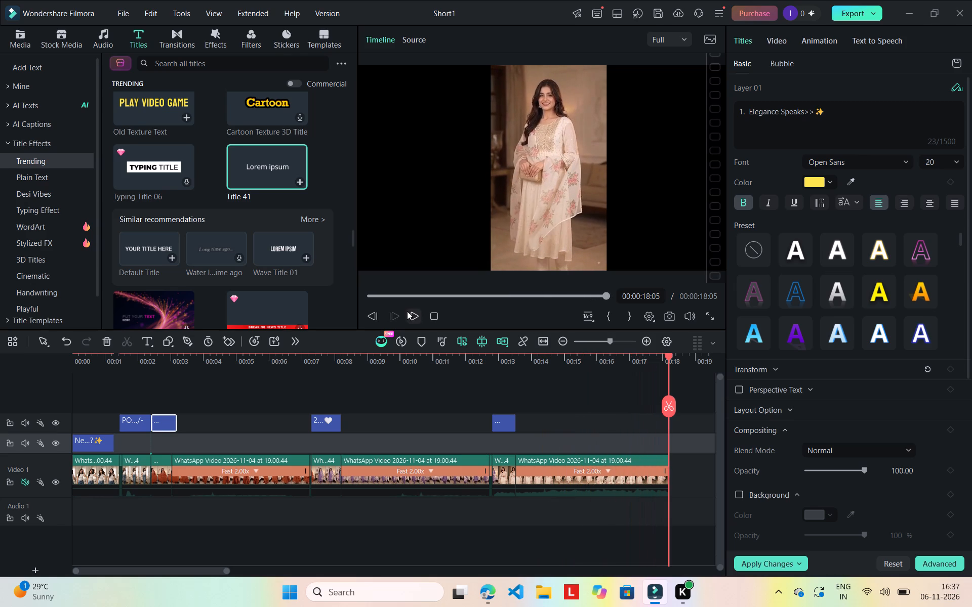
Move the "1. Elegance Speaks>>" title down from the top of the frame to the woman's upper body in the rust outfit clip.
click(163, 425)
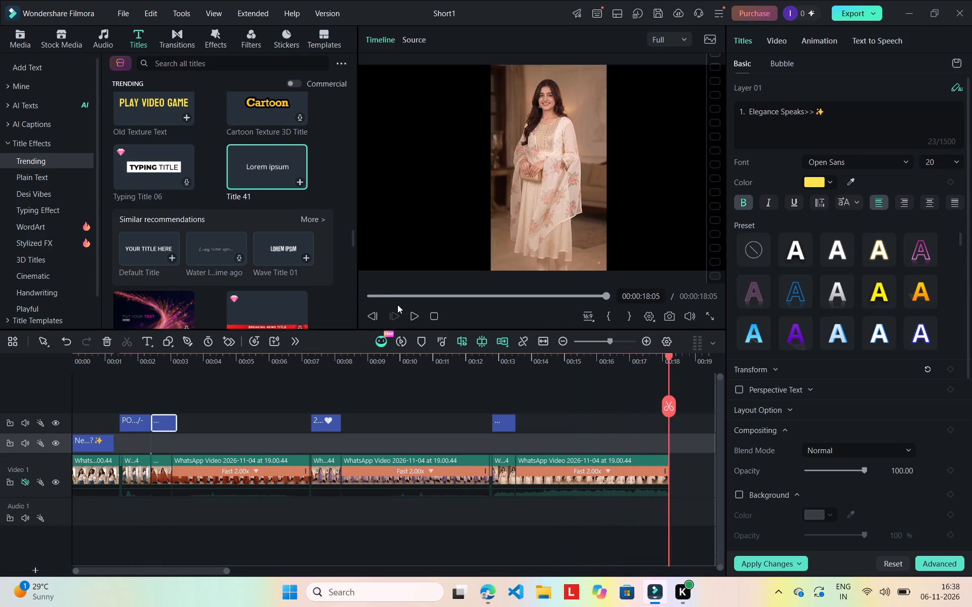
click(396, 295)
click(401, 295)
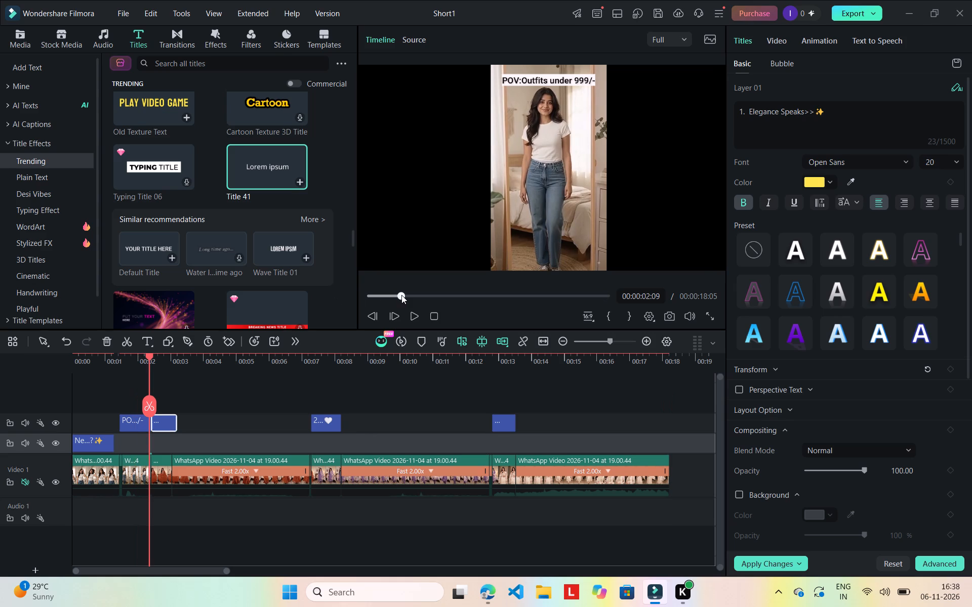
click(408, 294)
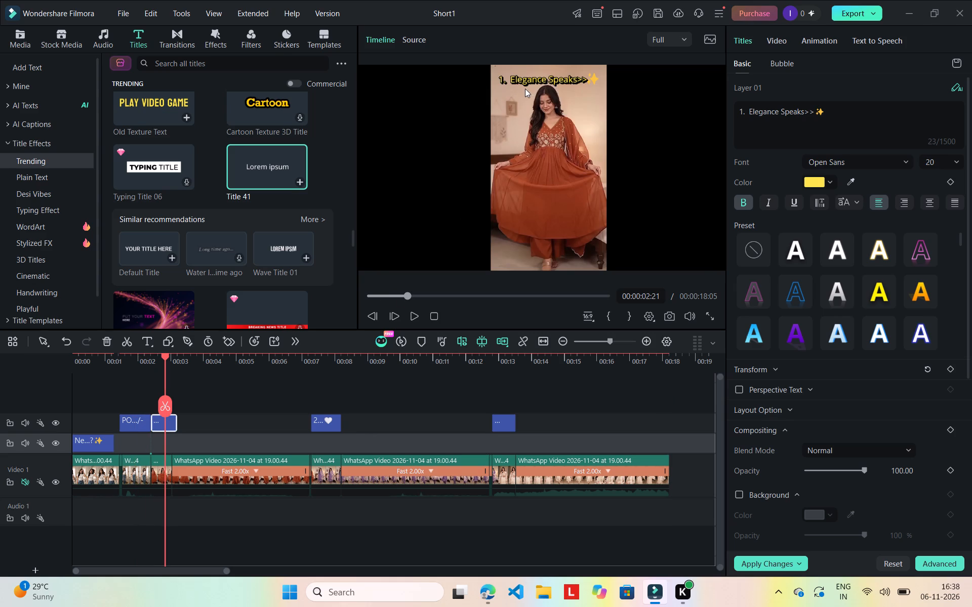
click(529, 75)
drag(529, 75, 523, 153)
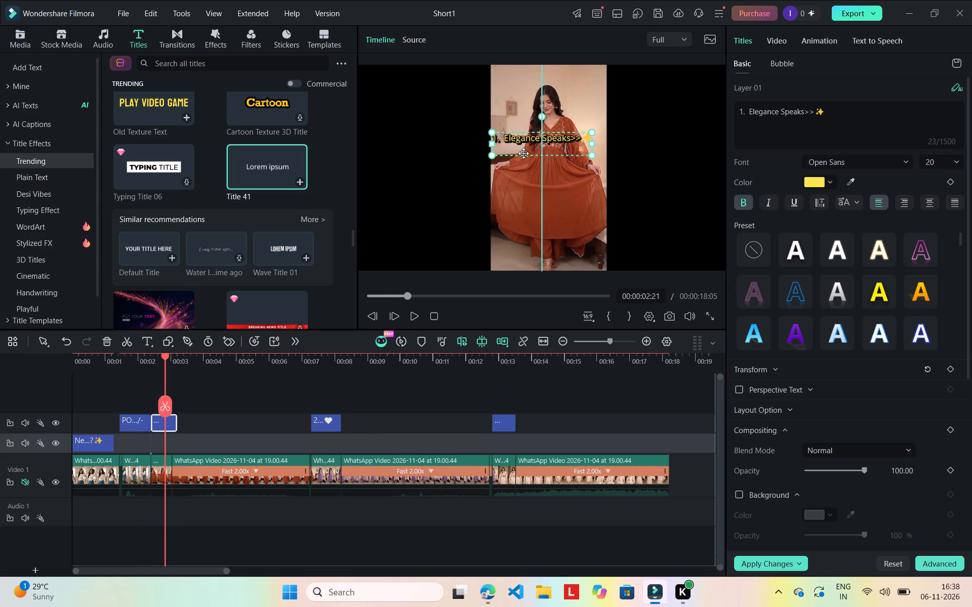
Reposition the "1. Elegance Speaks>>" title slightly lower, centred across the woman's waist in the rust outfit clip.
drag(523, 153, 532, 153)
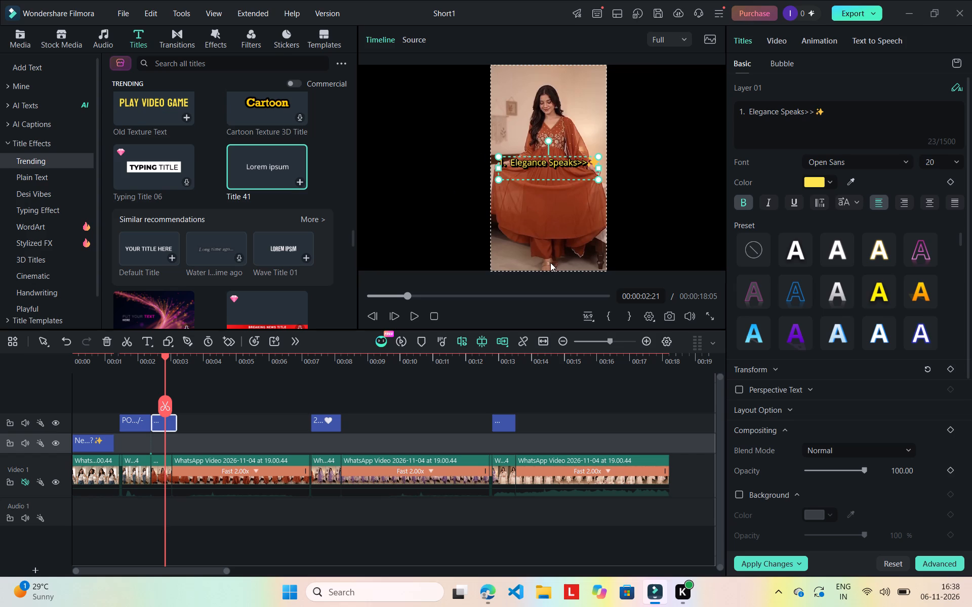
Move the "2. Less,But Lovely >>" title down from the top of the frame to the woman's chest in the purple outfit clip.
click(331, 421)
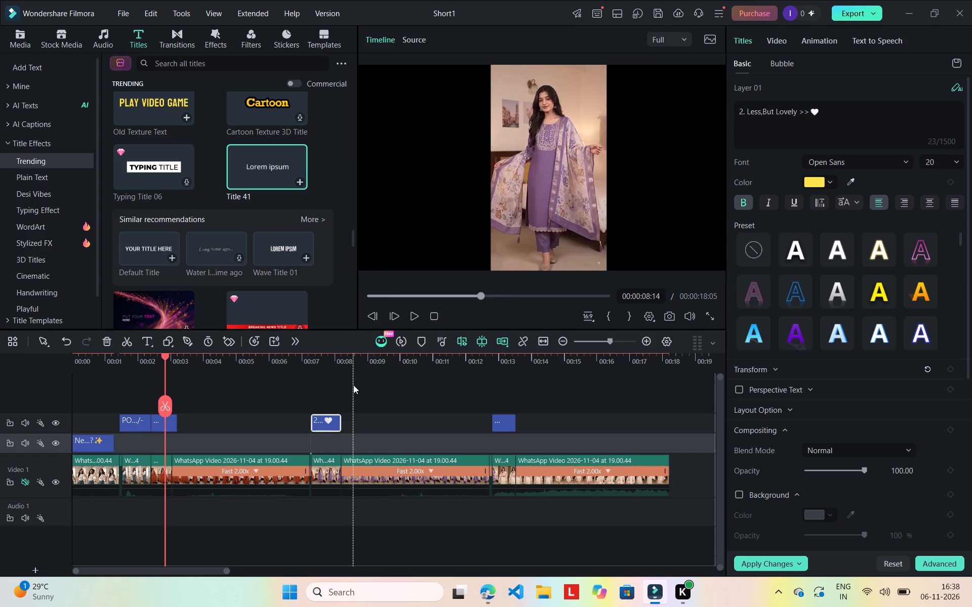
click(434, 294)
click(447, 292)
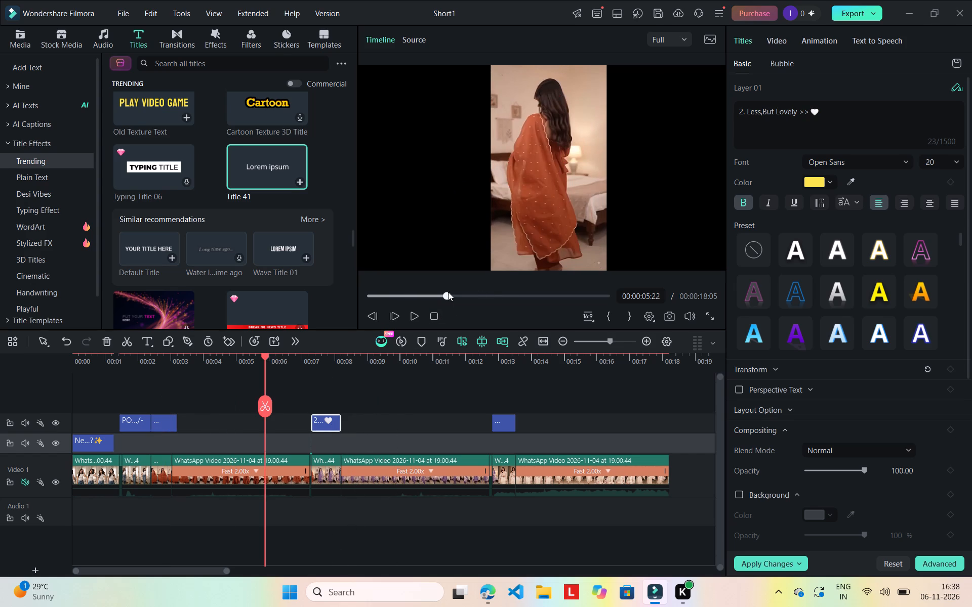
click(458, 292)
click(466, 294)
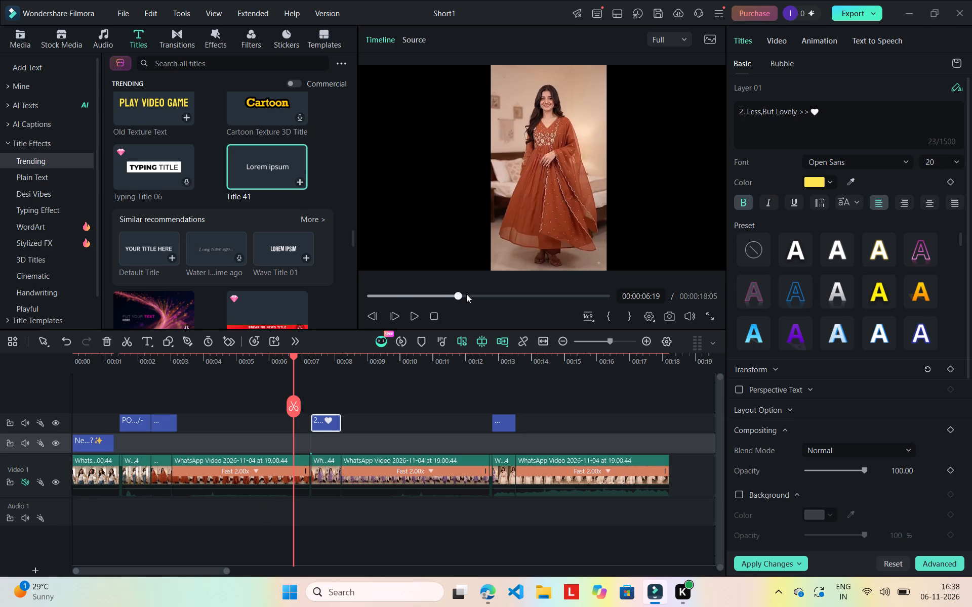
click(471, 295)
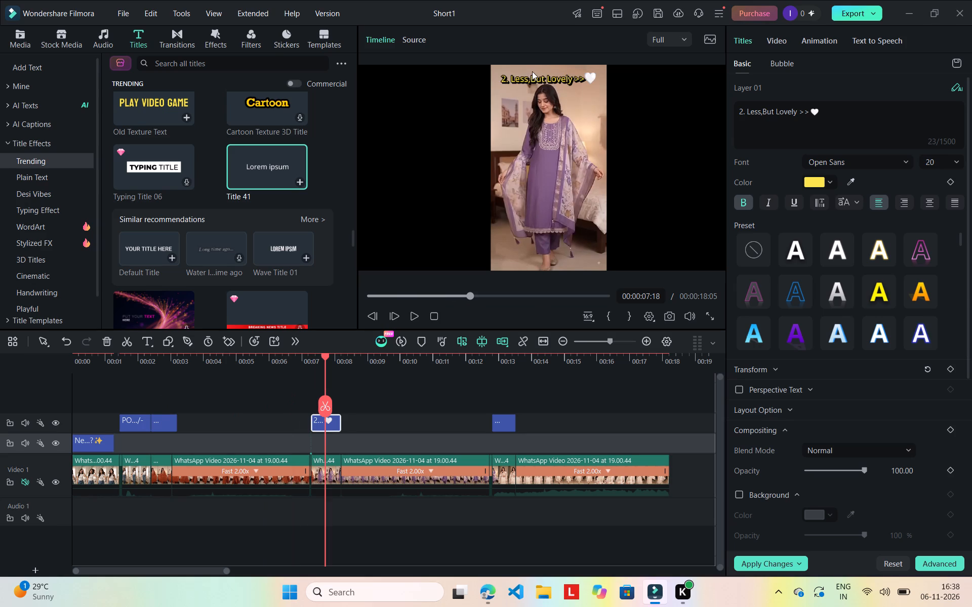
click(532, 71)
click(532, 79)
drag(532, 79, 538, 152)
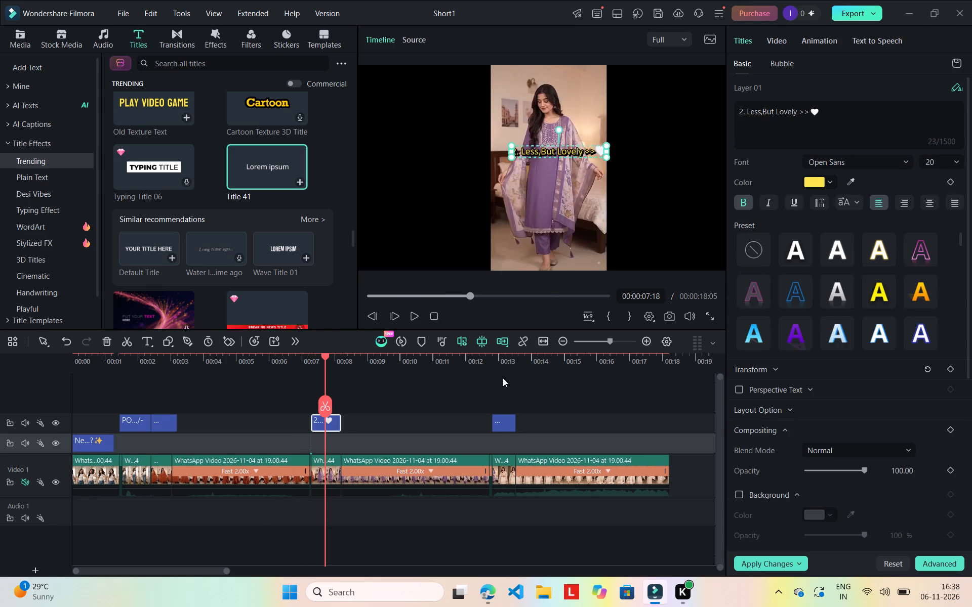
Move the "3. Grace in every detail>>" title down from the top of the frame to the woman's waist, horizontally centred, in the cream outfit clip.
click(508, 423)
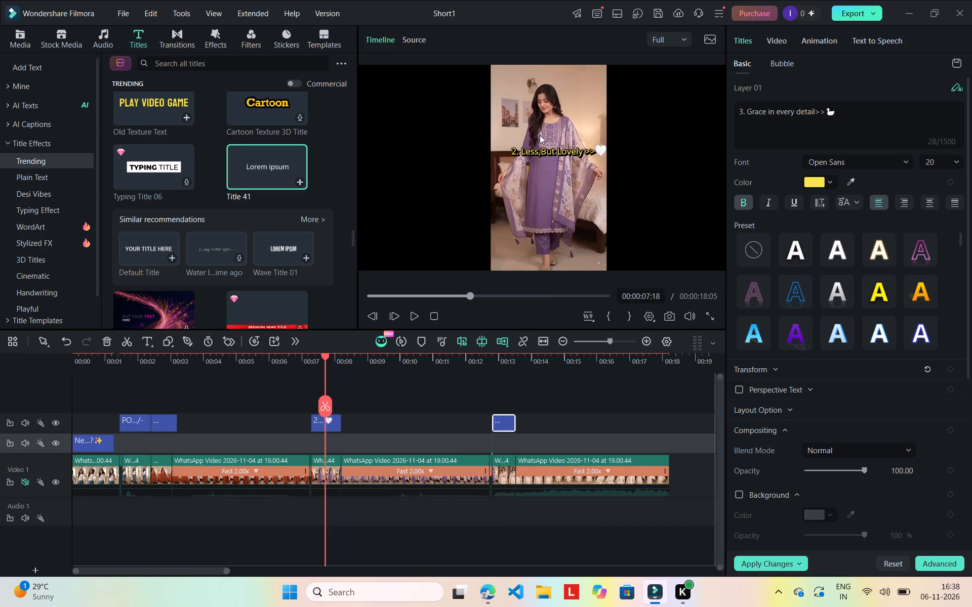
click(510, 299)
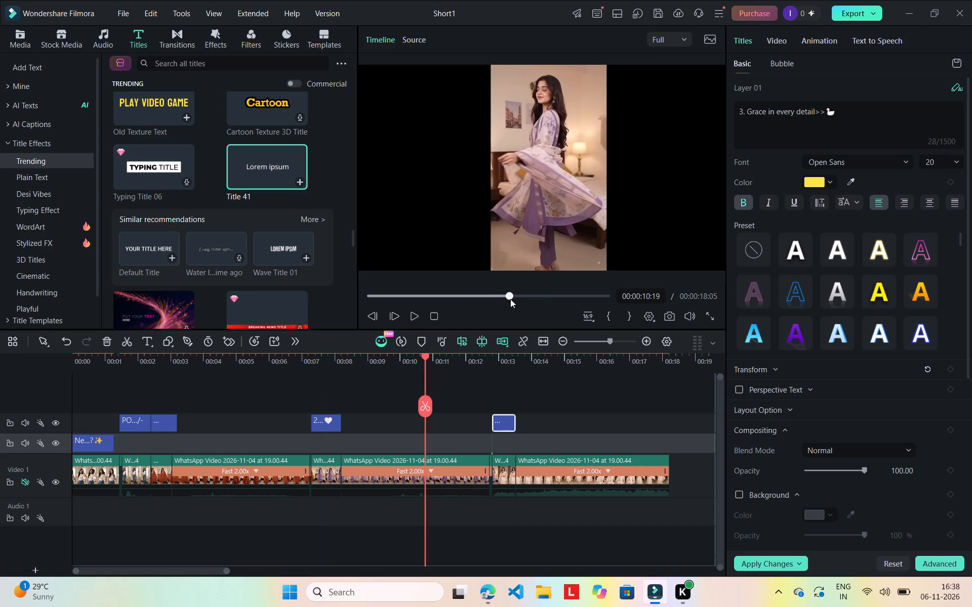
click(515, 296)
click(521, 295)
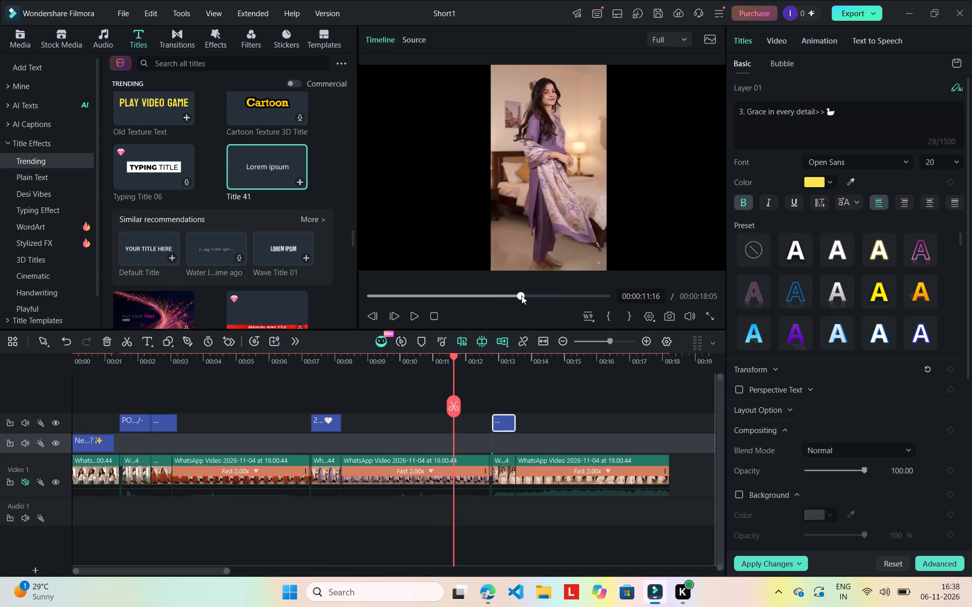
click(524, 295)
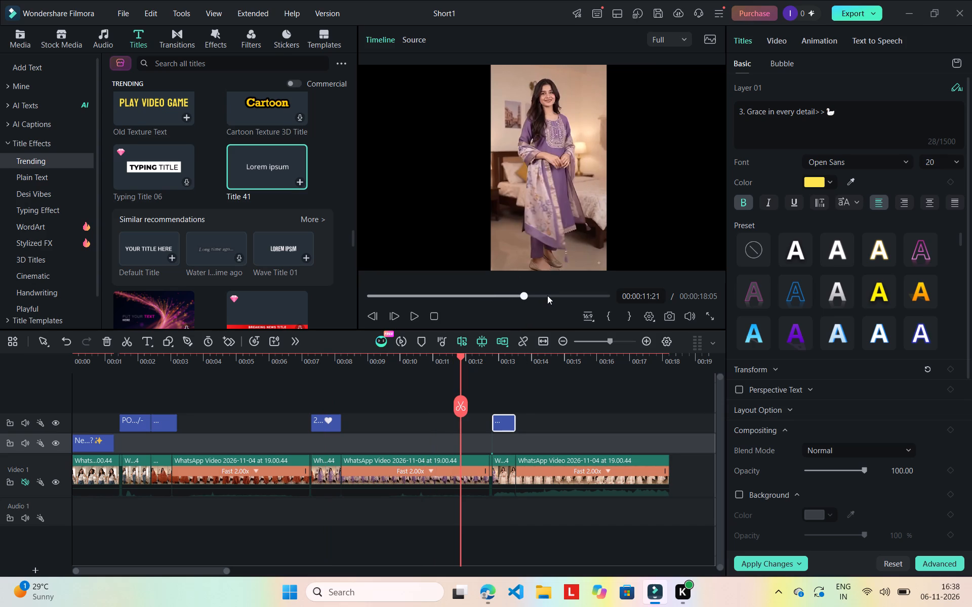
click(547, 295)
click(539, 294)
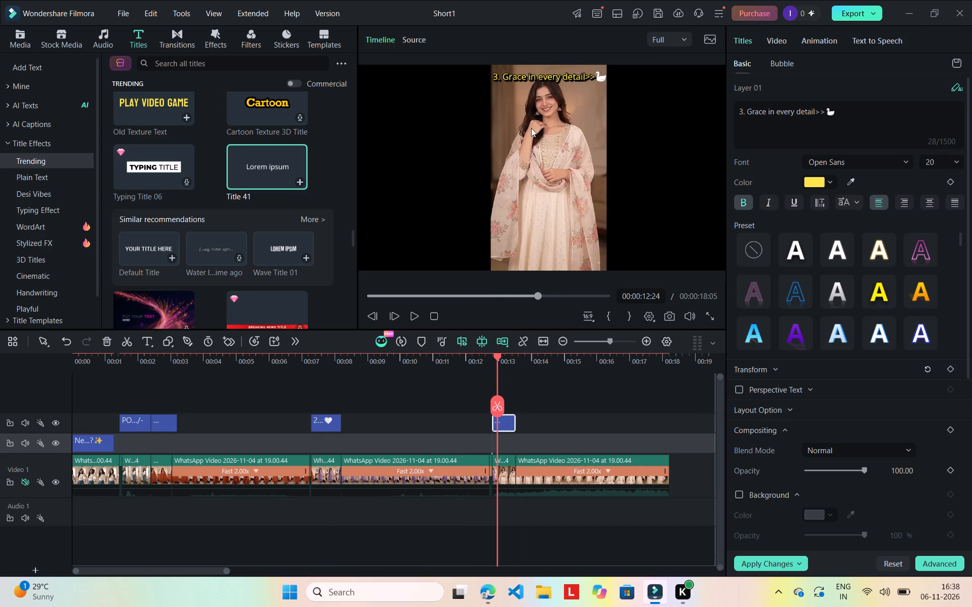
drag(540, 73, 545, 155)
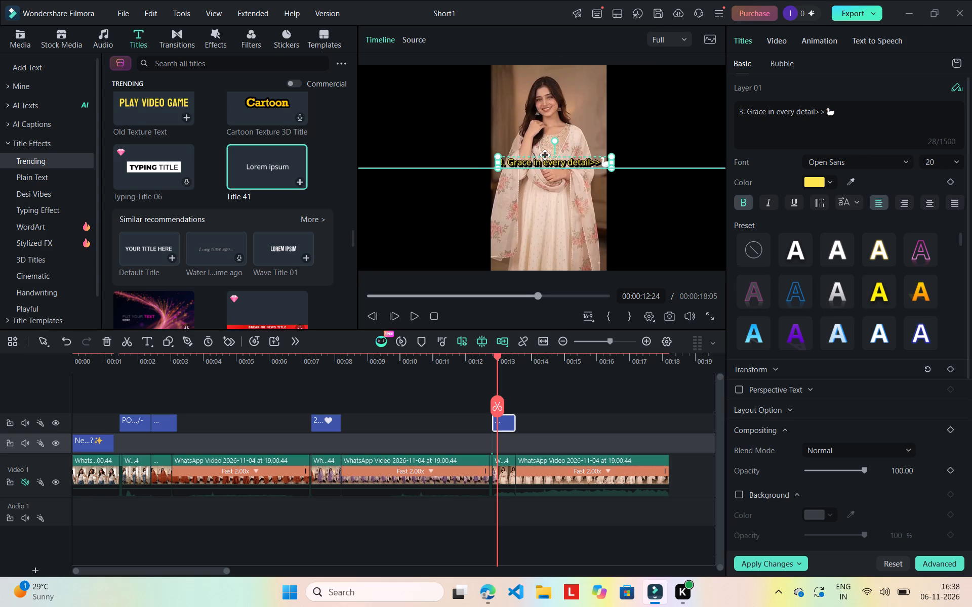
drag(545, 155, 541, 156)
click(463, 114)
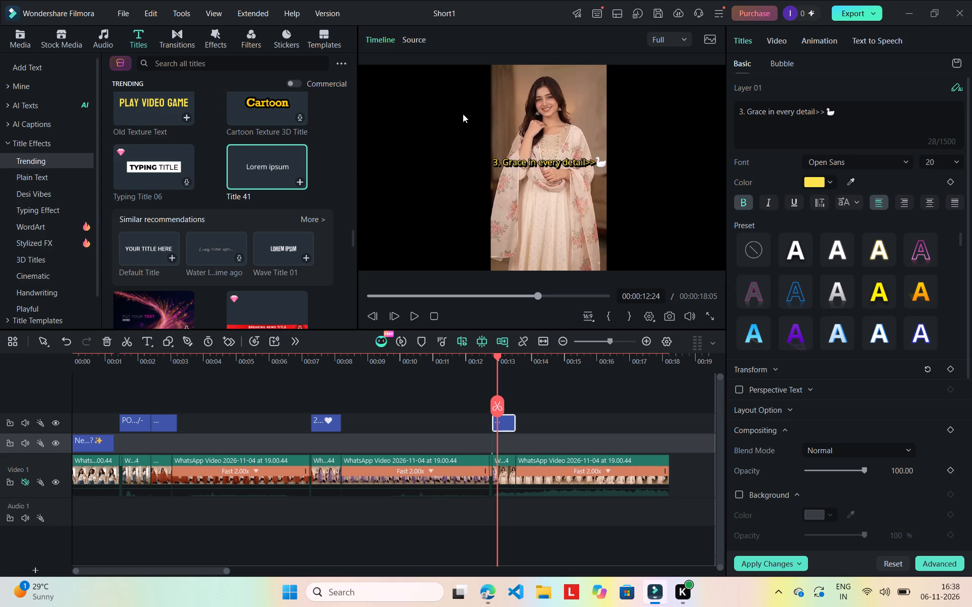
Play the whole Short from the beginning to check the outfit titles' new placement.
click(385, 295)
drag(385, 295, 347, 296)
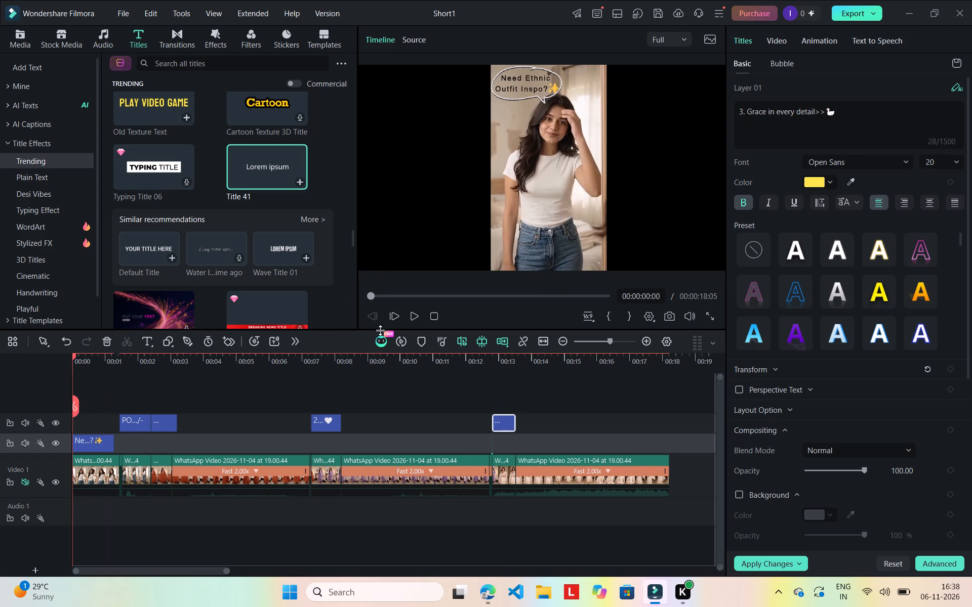
click(414, 323)
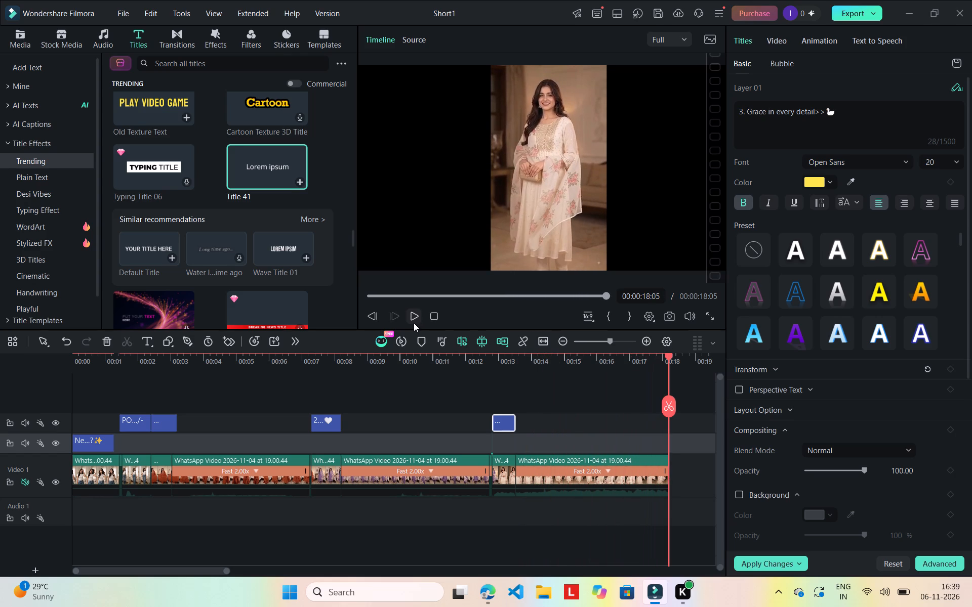
Extend the end of the "1. Elegance Speaks>>" title slightly, to about 3.4 seconds on the timeline.
click(166, 409)
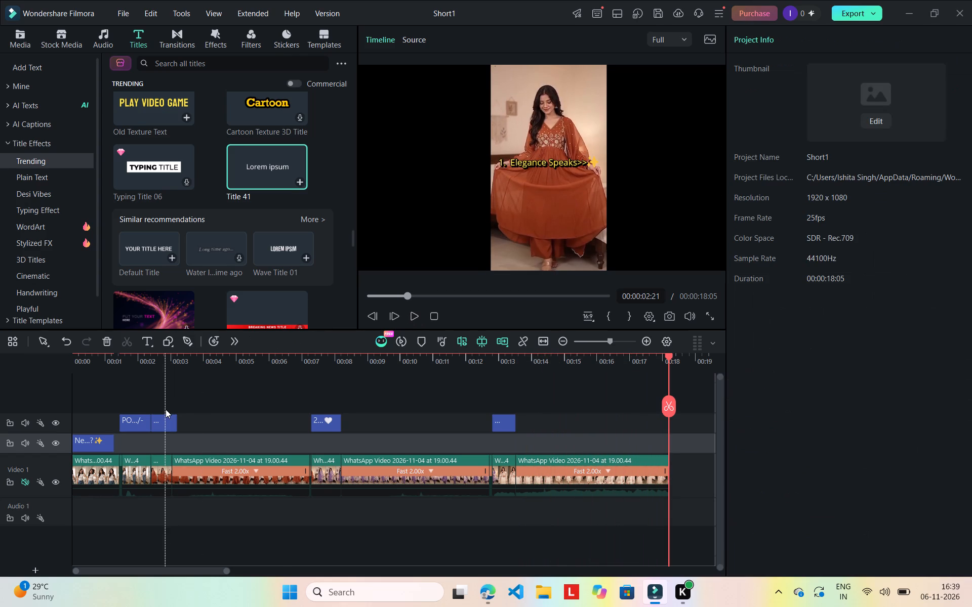
click(163, 420)
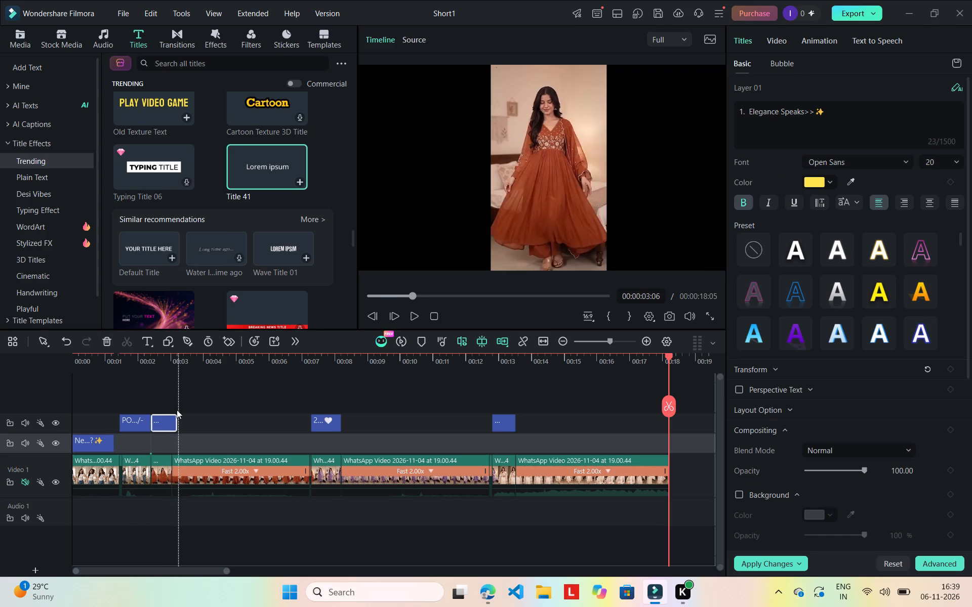
drag(173, 420, 181, 420)
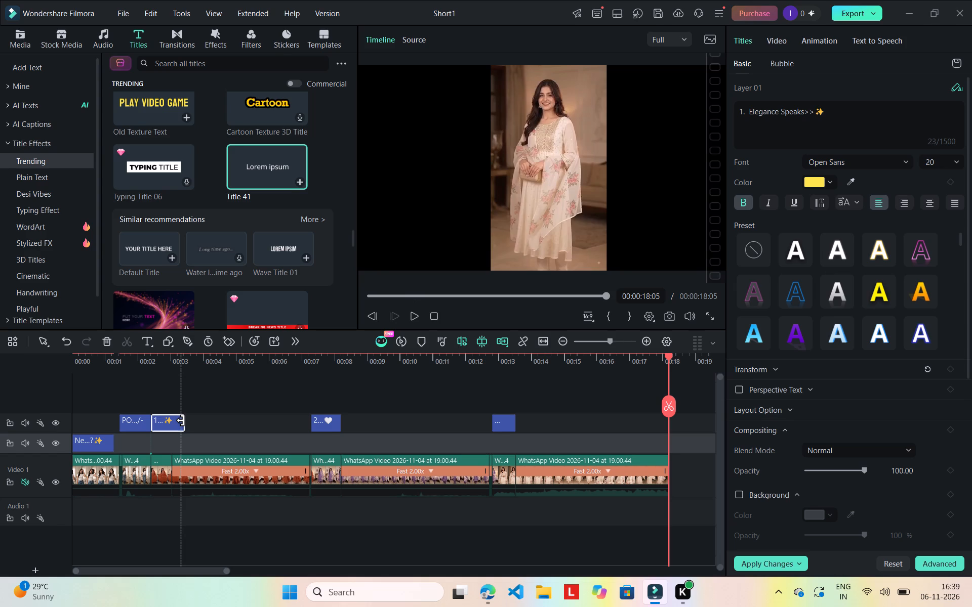
Extend the end of the "2. Less,But Lovely >>" title slightly, to about 8.5 seconds on the timeline.
click(322, 428)
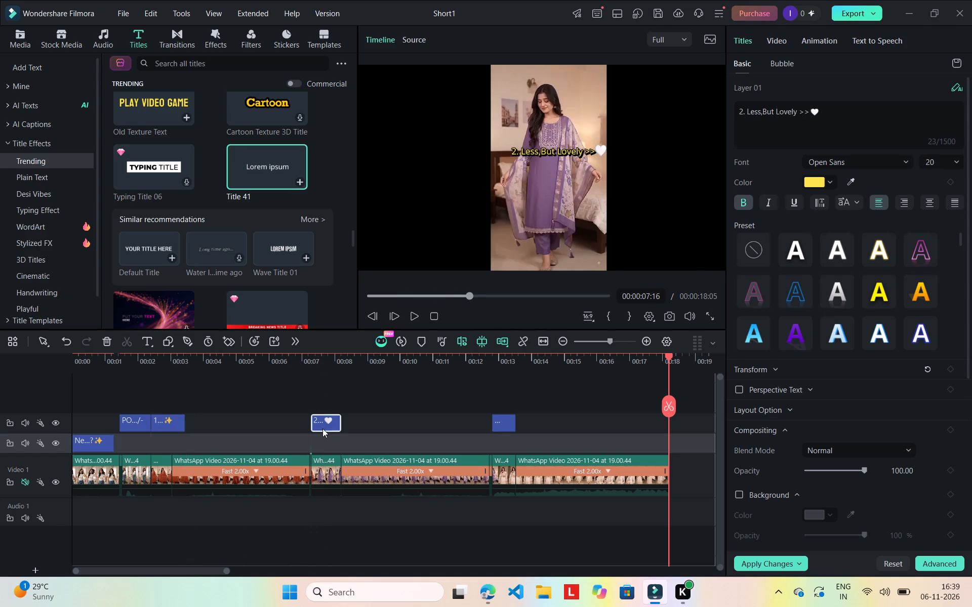
drag(340, 422, 346, 422)
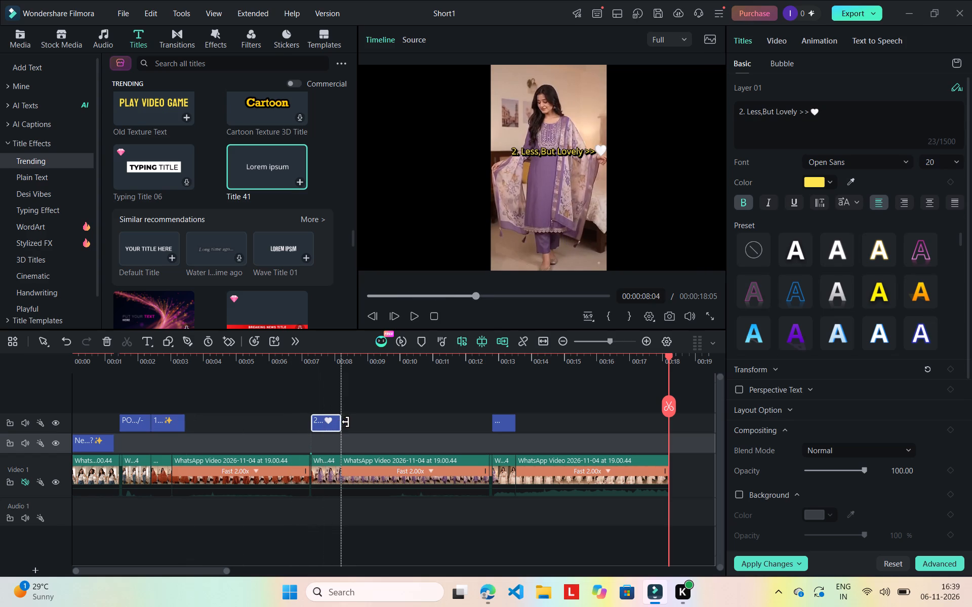
drag(346, 422, 349, 422)
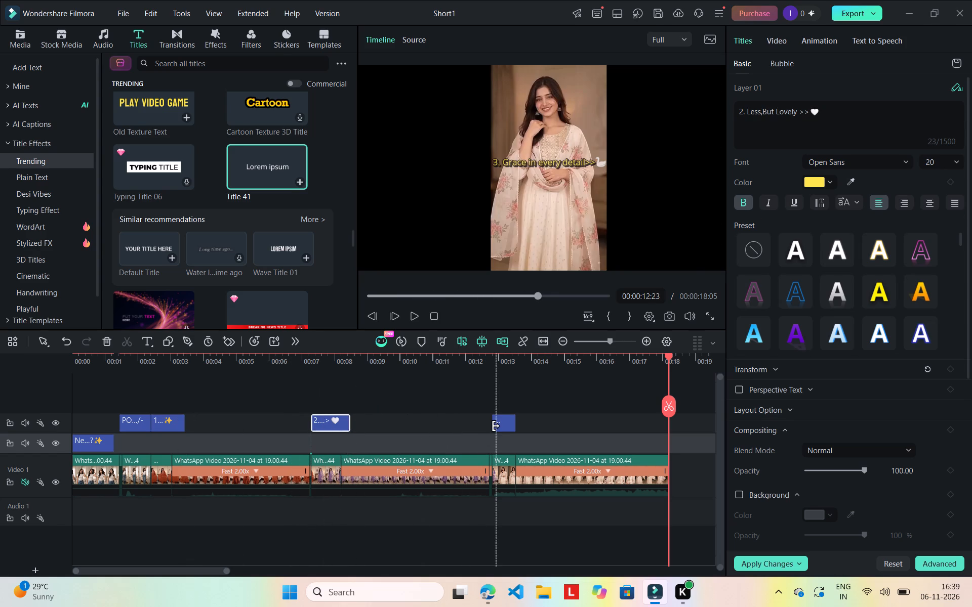
Play the Short from 00:00:02:09 to its end to check the outfit titles' durations.
click(496, 426)
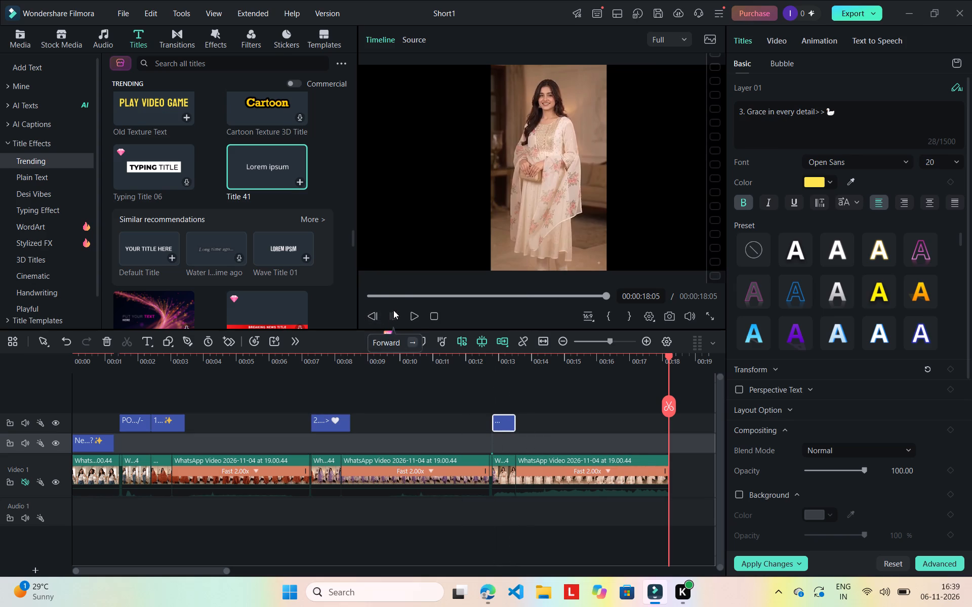
click(396, 292)
click(401, 292)
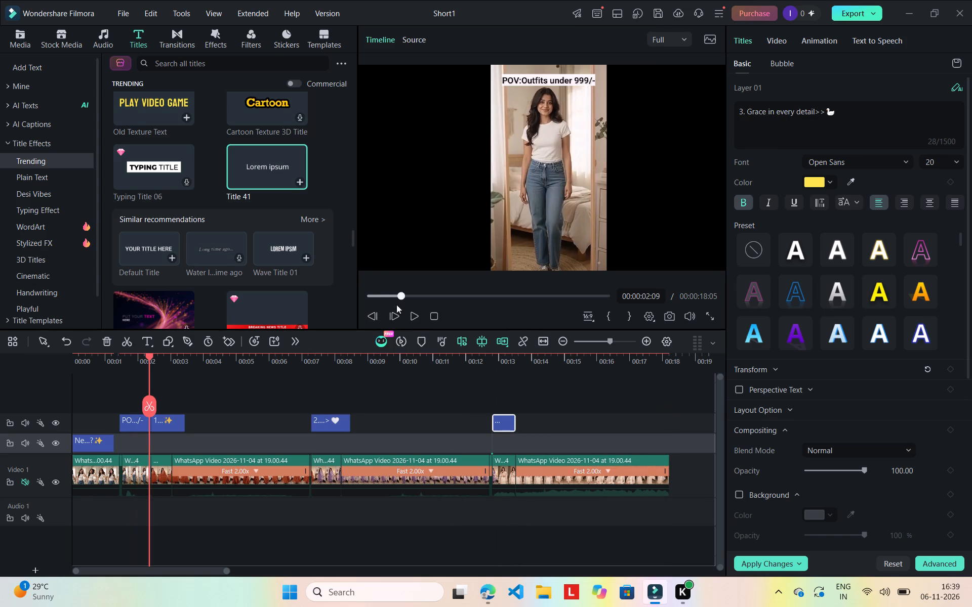
click(420, 320)
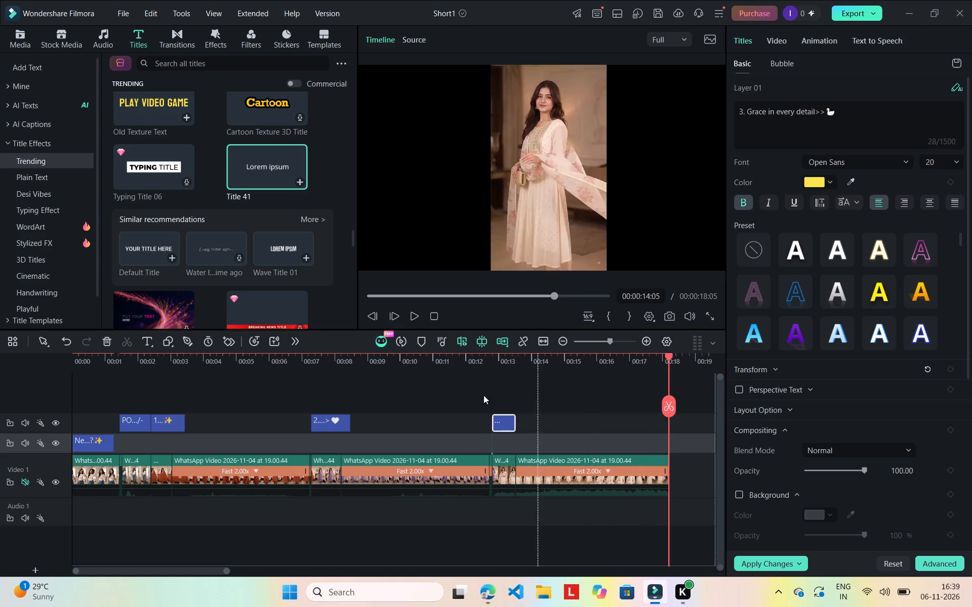
Browse the Trending title presets for another title style, previewing Default Title, Wave Title 01 and Tabloid 2.
click(160, 248)
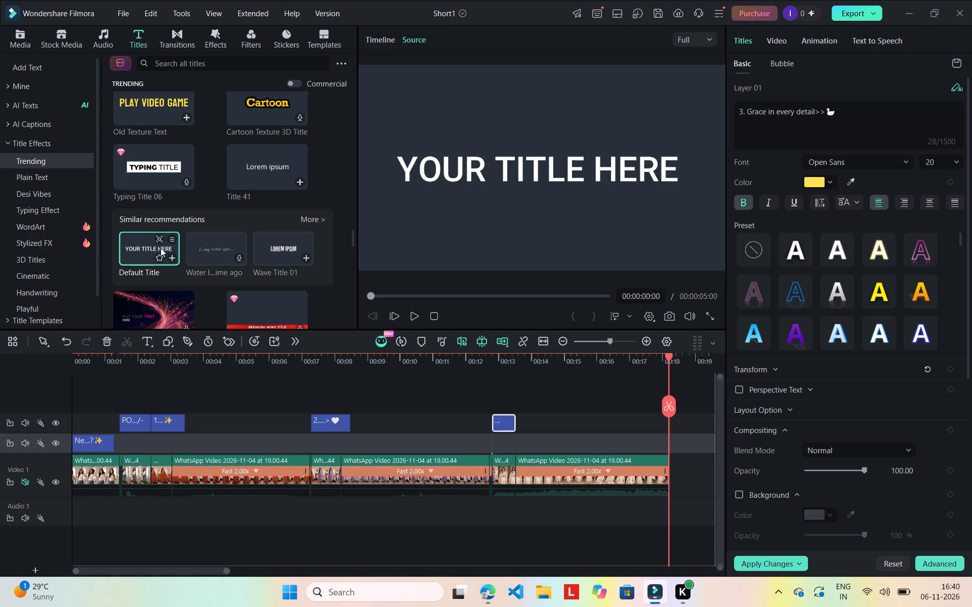
click(207, 251)
click(279, 241)
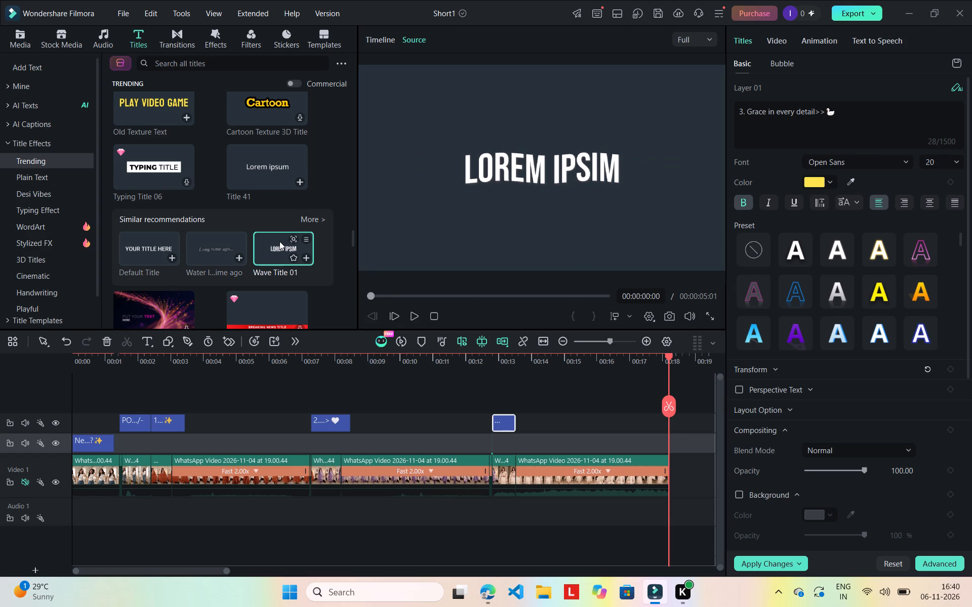
scroll(279, 241, down, 7)
scroll(279, 241, up, 3)
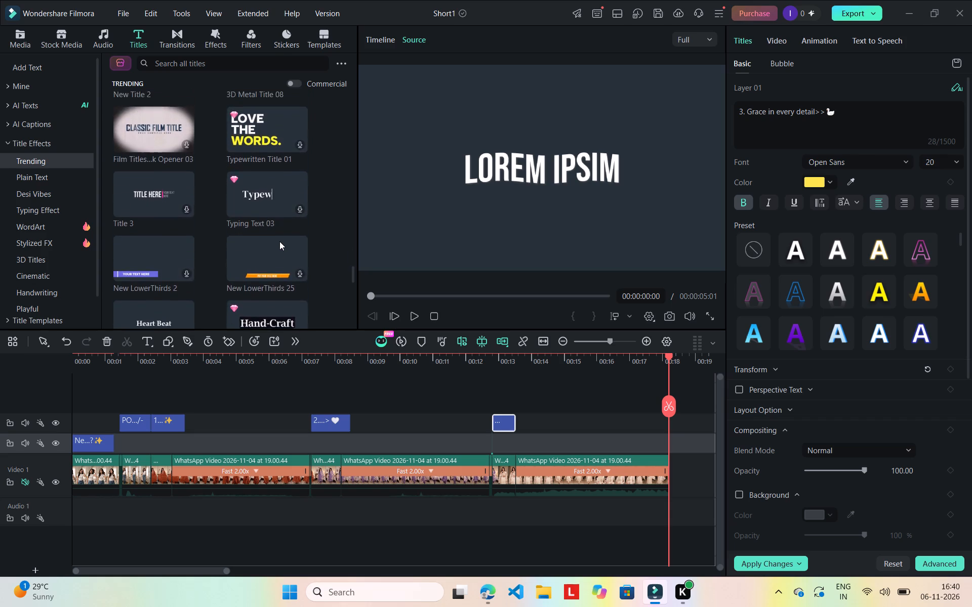
scroll(279, 241, up, 6)
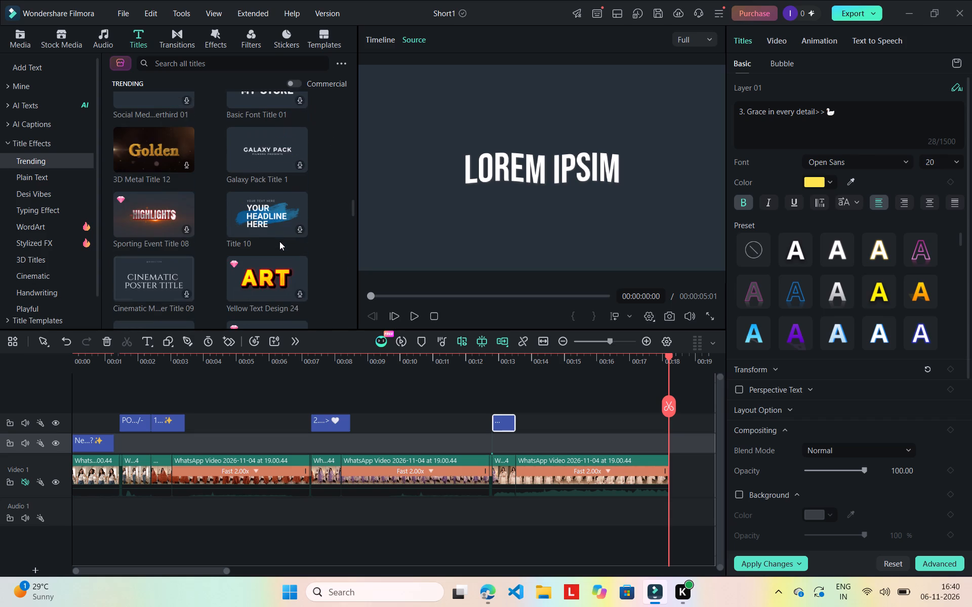
scroll(279, 241, down, 1)
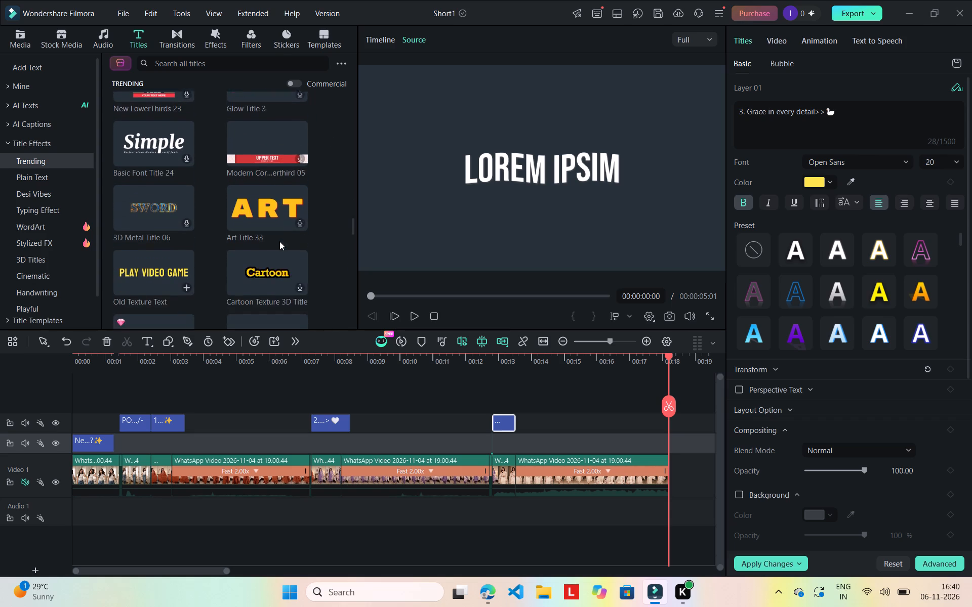
scroll(279, 241, down, 1)
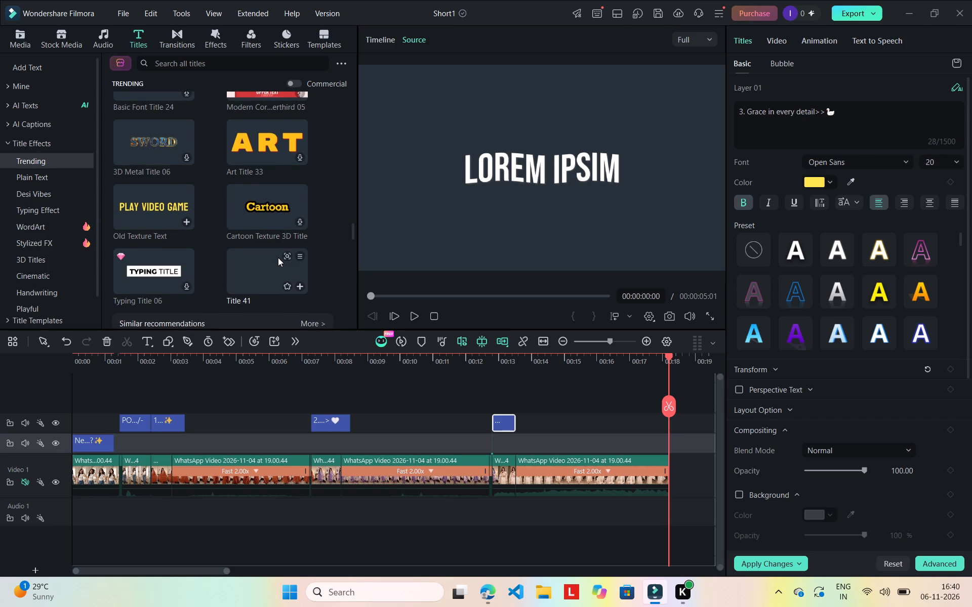
scroll(278, 257, down, 1)
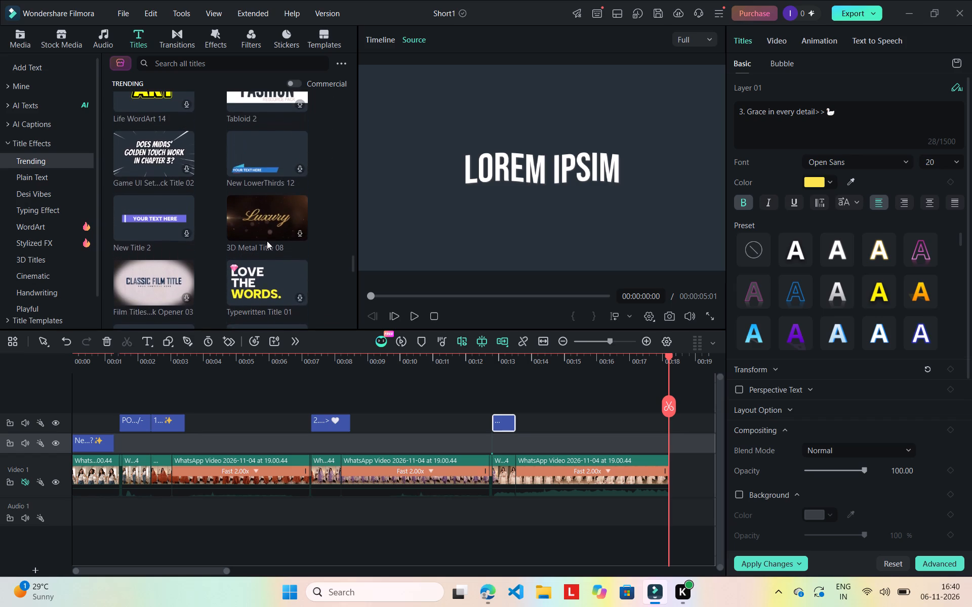
click(271, 155)
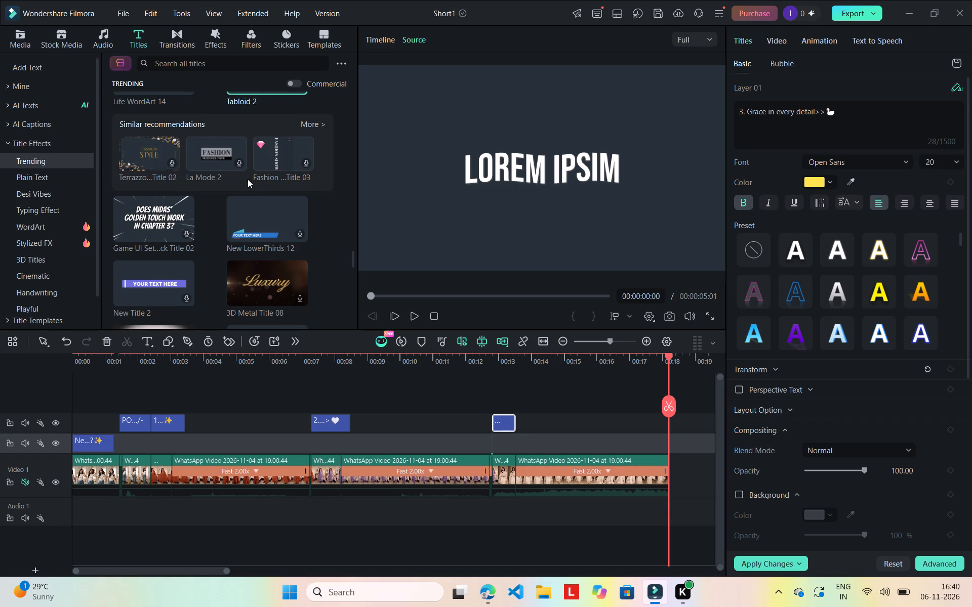
scroll(234, 164, up, 1)
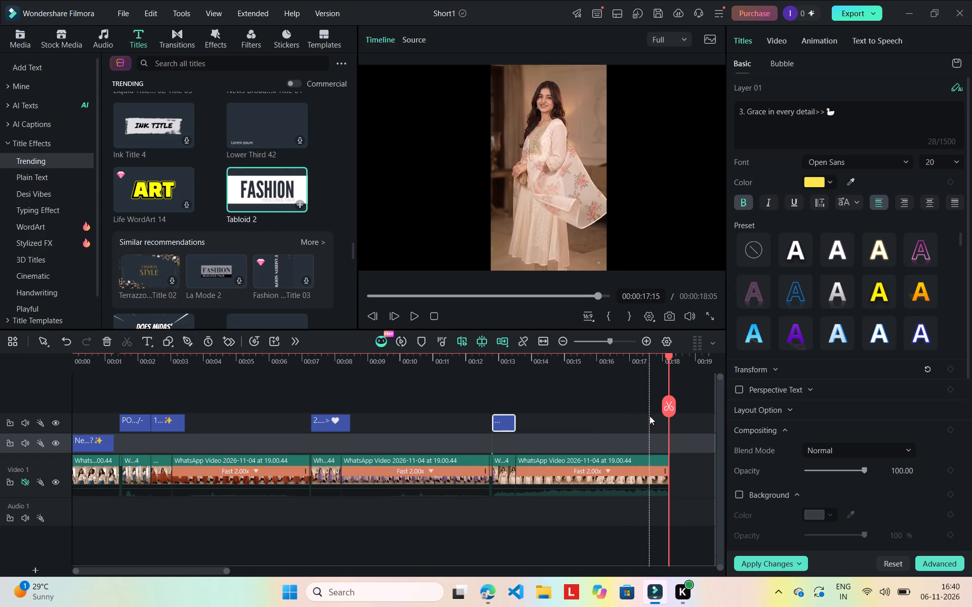
Preview the Lower Third 42 title preset from the Trending titles.
click(597, 297)
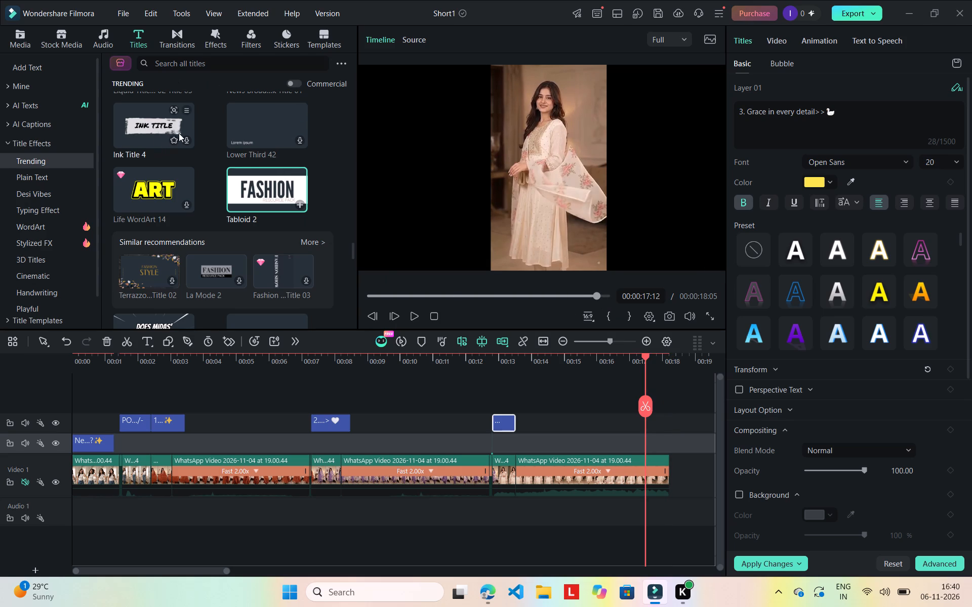
click(257, 137)
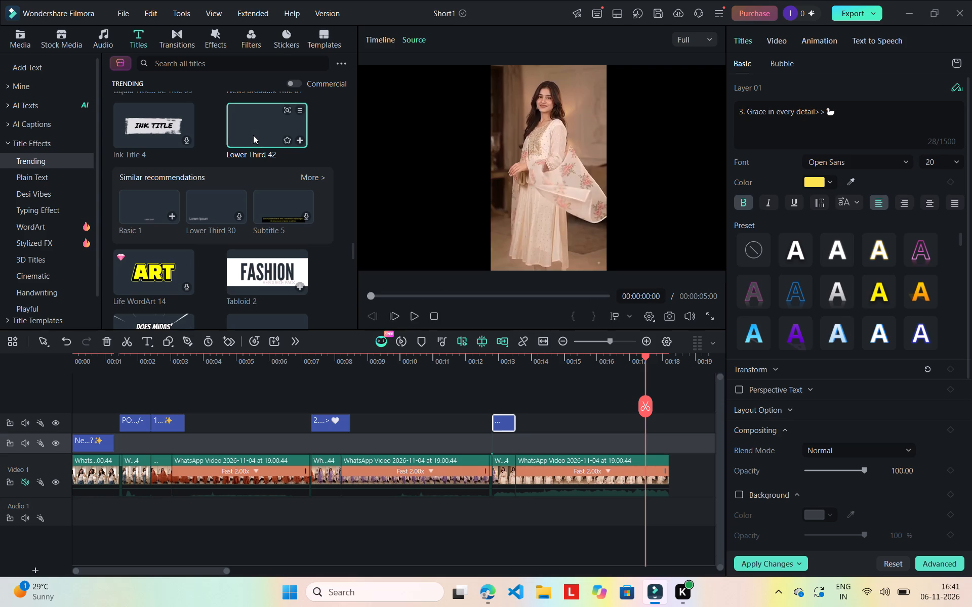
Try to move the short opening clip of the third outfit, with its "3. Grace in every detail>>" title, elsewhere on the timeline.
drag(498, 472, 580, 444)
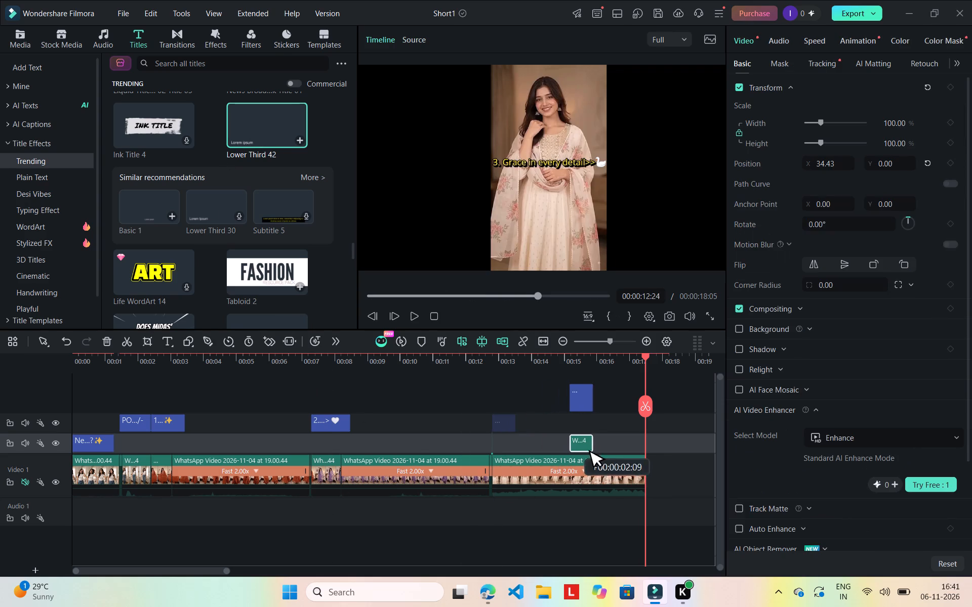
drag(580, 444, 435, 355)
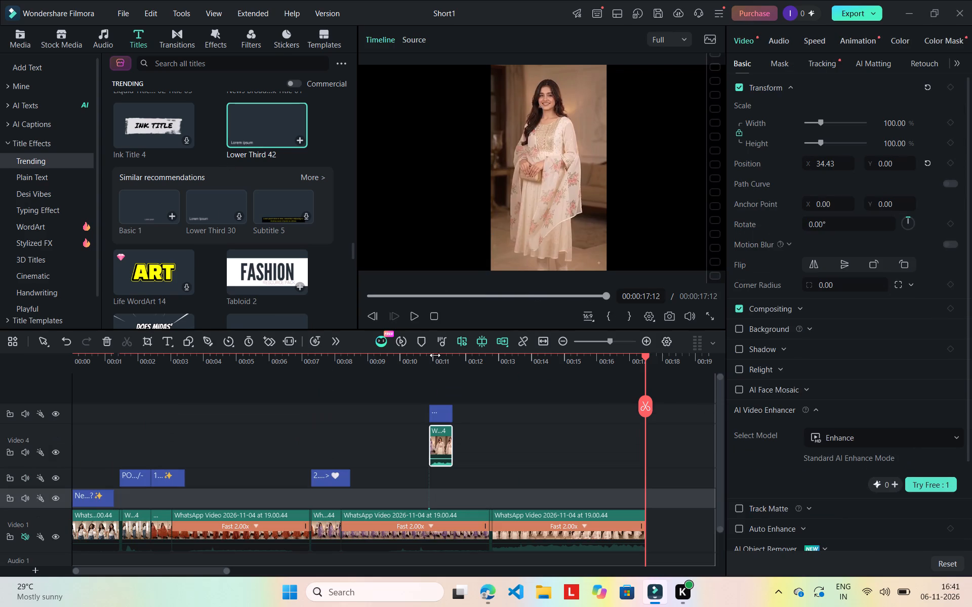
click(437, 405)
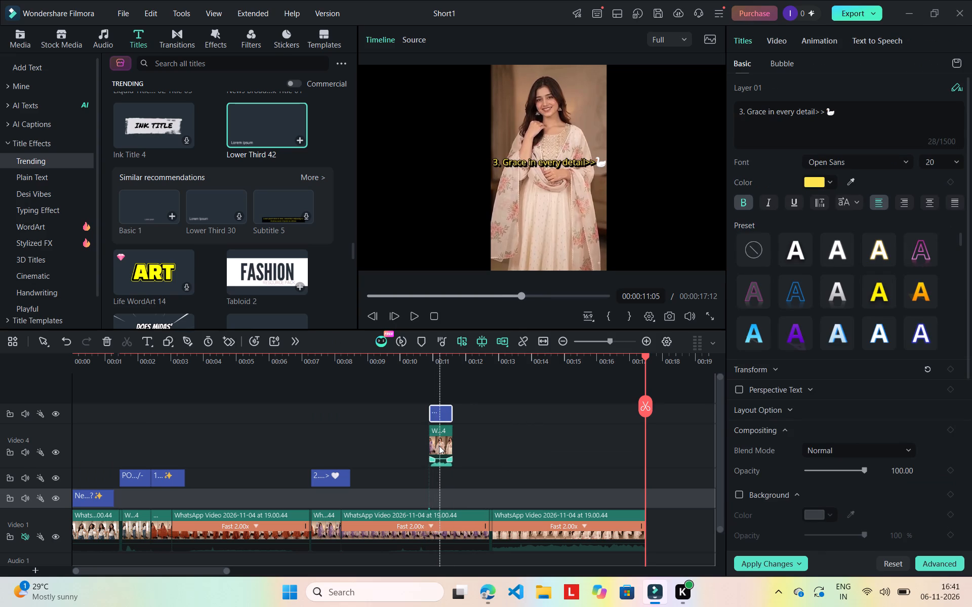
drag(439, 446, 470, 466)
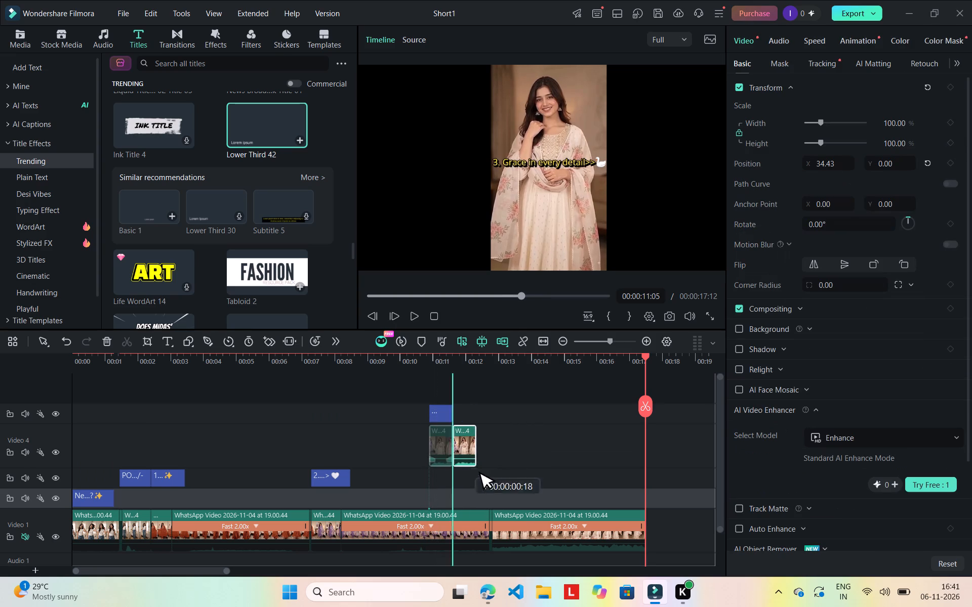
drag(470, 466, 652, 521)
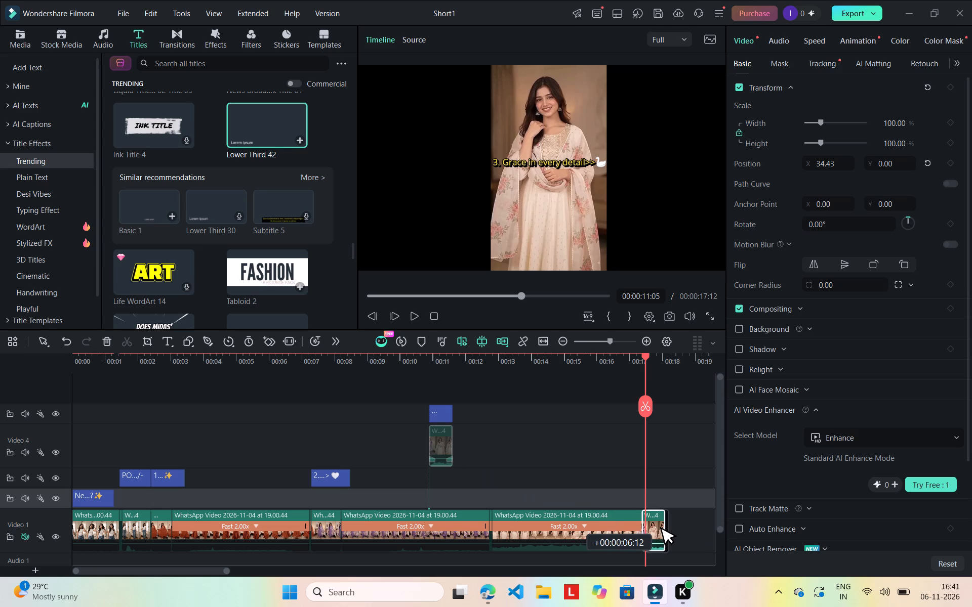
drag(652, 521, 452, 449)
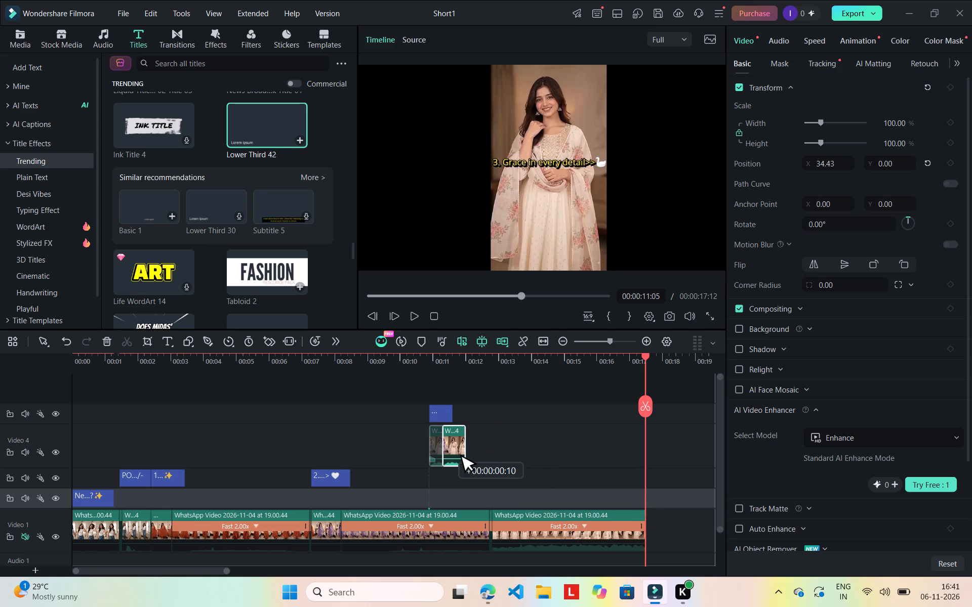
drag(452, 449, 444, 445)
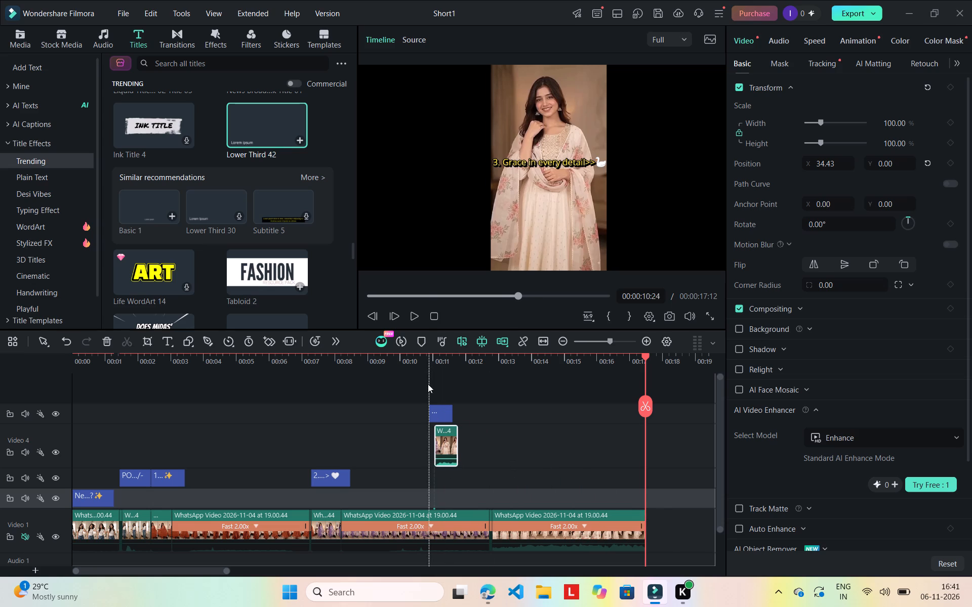
Undo the moves of the third outfit's short clip and the last extension of the "2. Less,But Lovely >>" title.
click(421, 297)
key(ctrl+z)
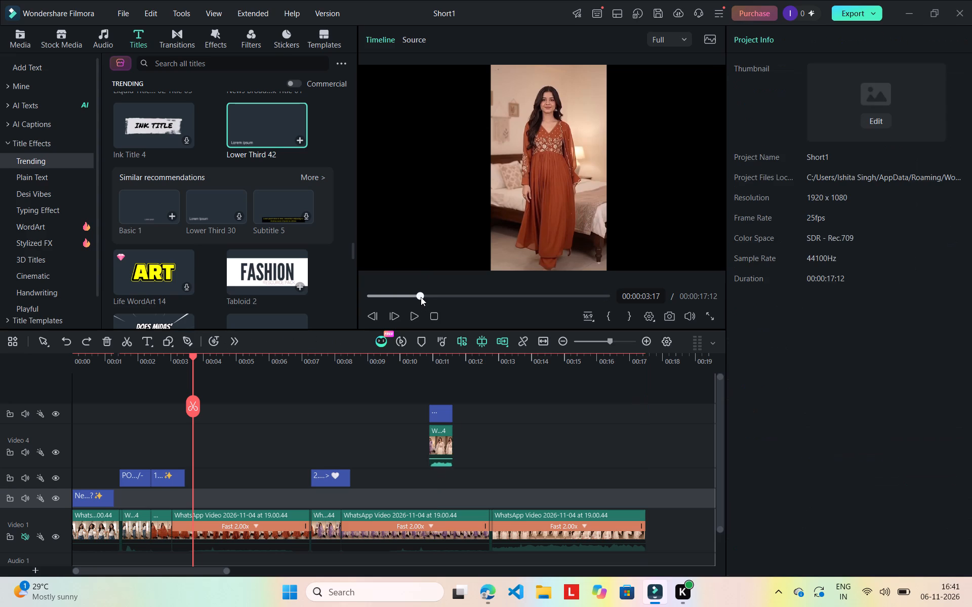
key(ctrl+z)
key(ctrl+z)
key(ctrl+z)
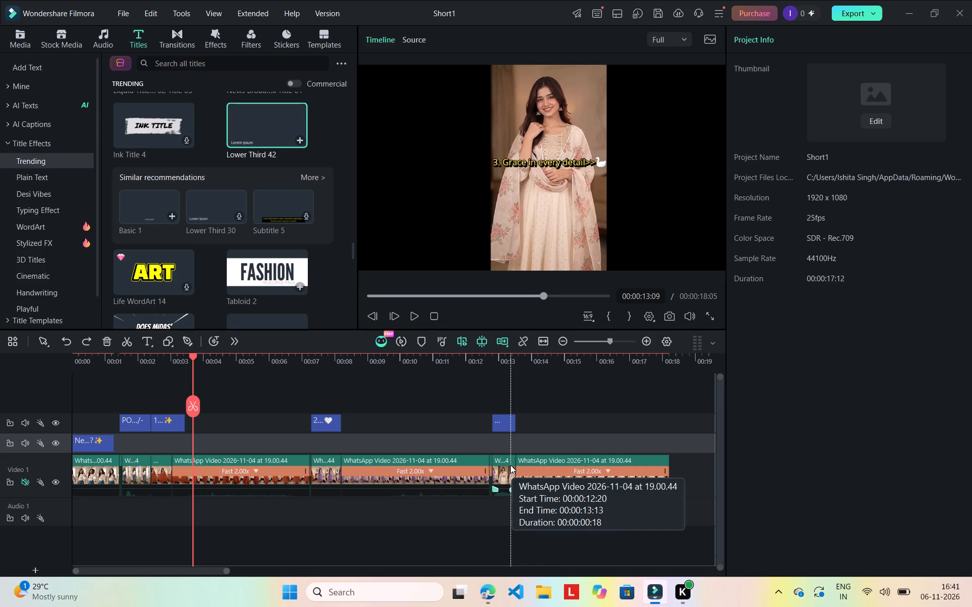
Play the whole Short from the beginning to the end to review the titled outfit clips.
click(544, 482)
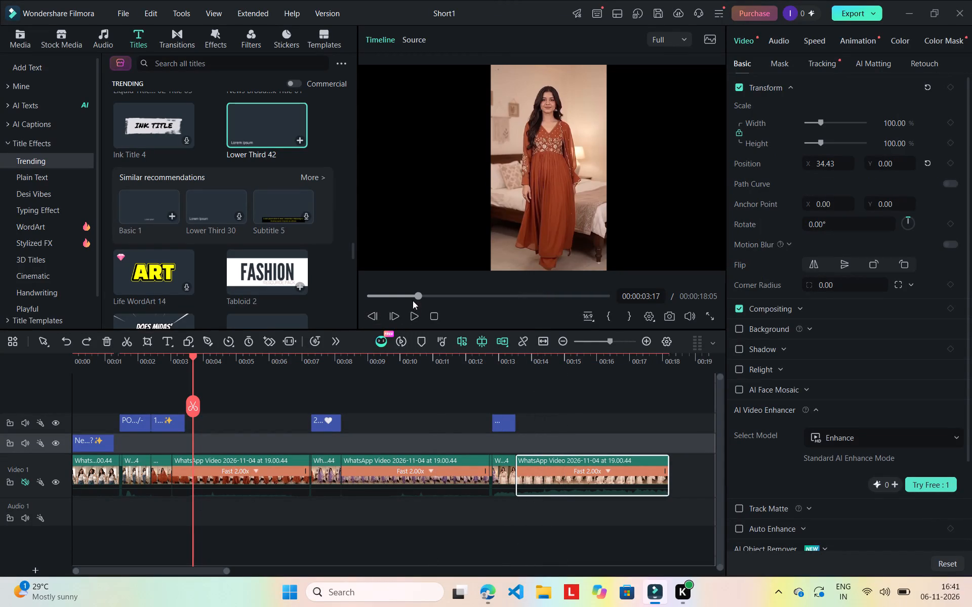
drag(410, 292, 337, 290)
click(409, 313)
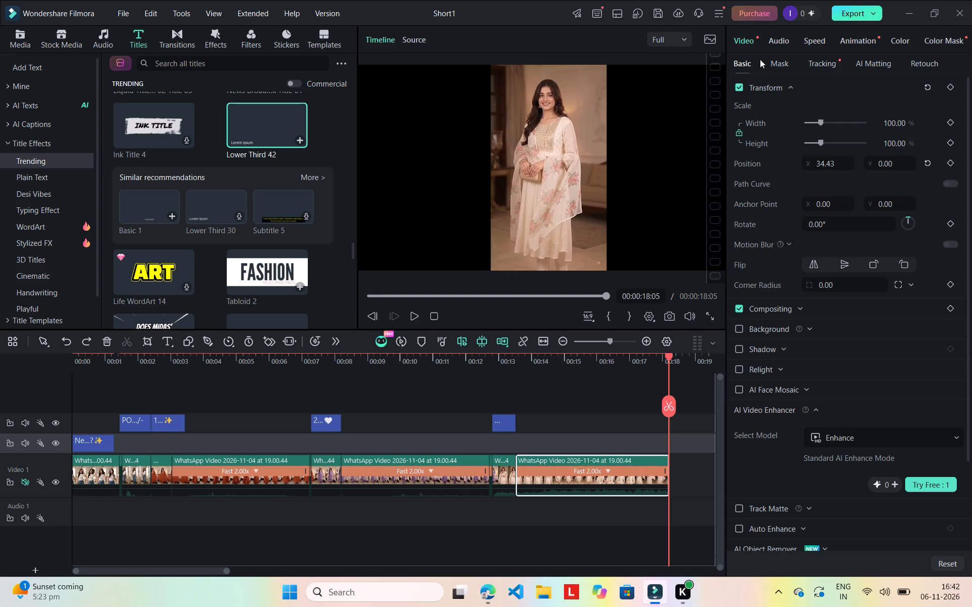
click(119, 10)
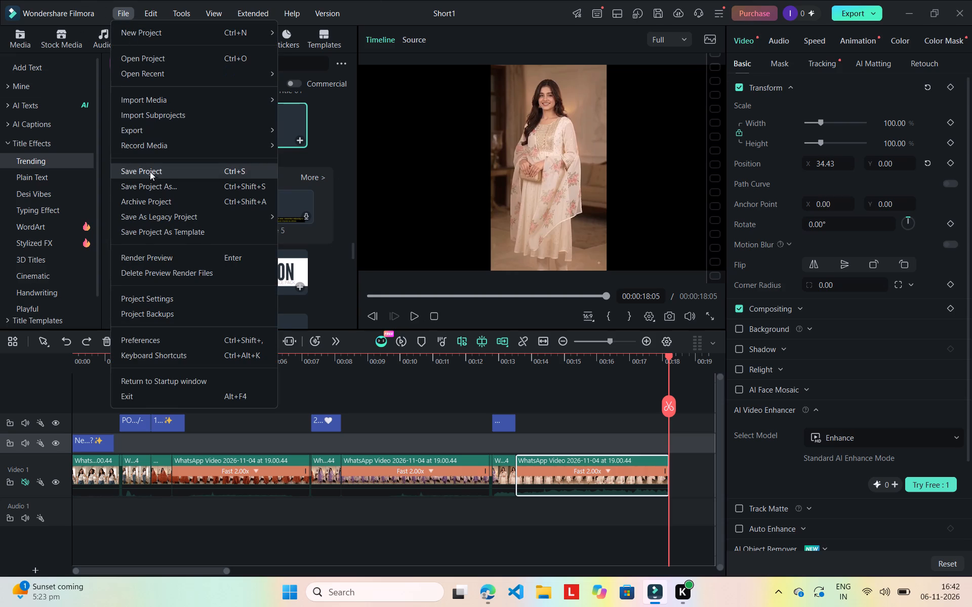